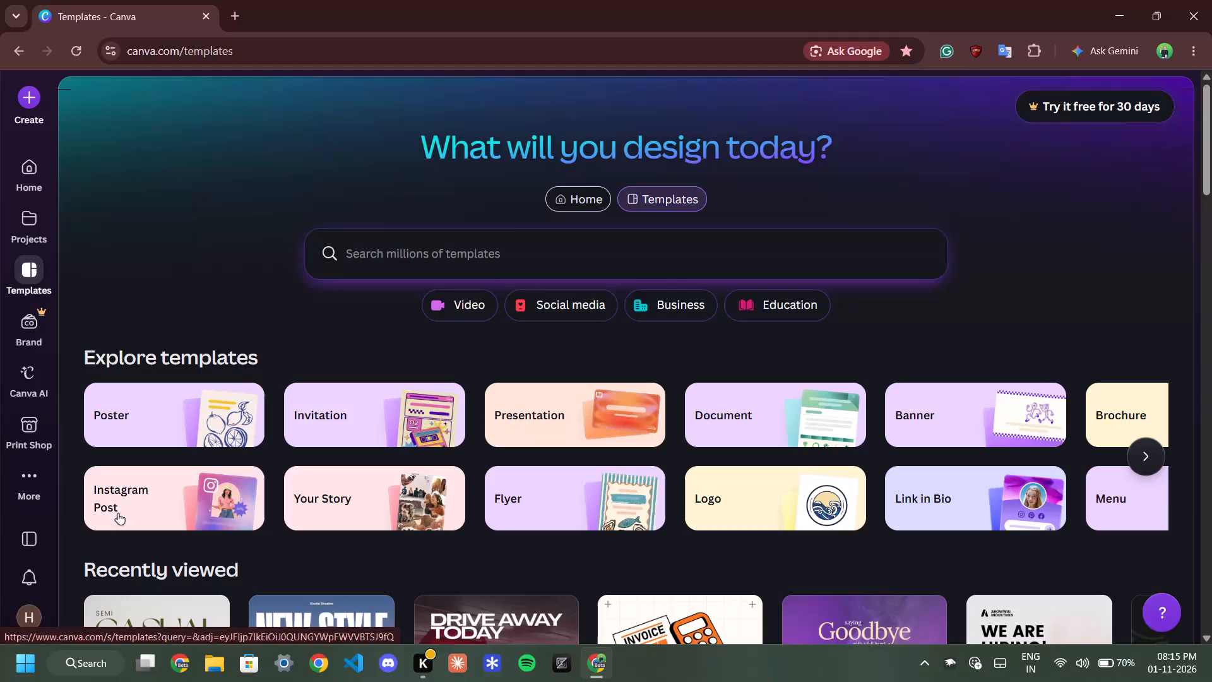
Open the Black and White Modern Fashion Outfit Poster from the poster templates for customising.
left_click(153, 435)
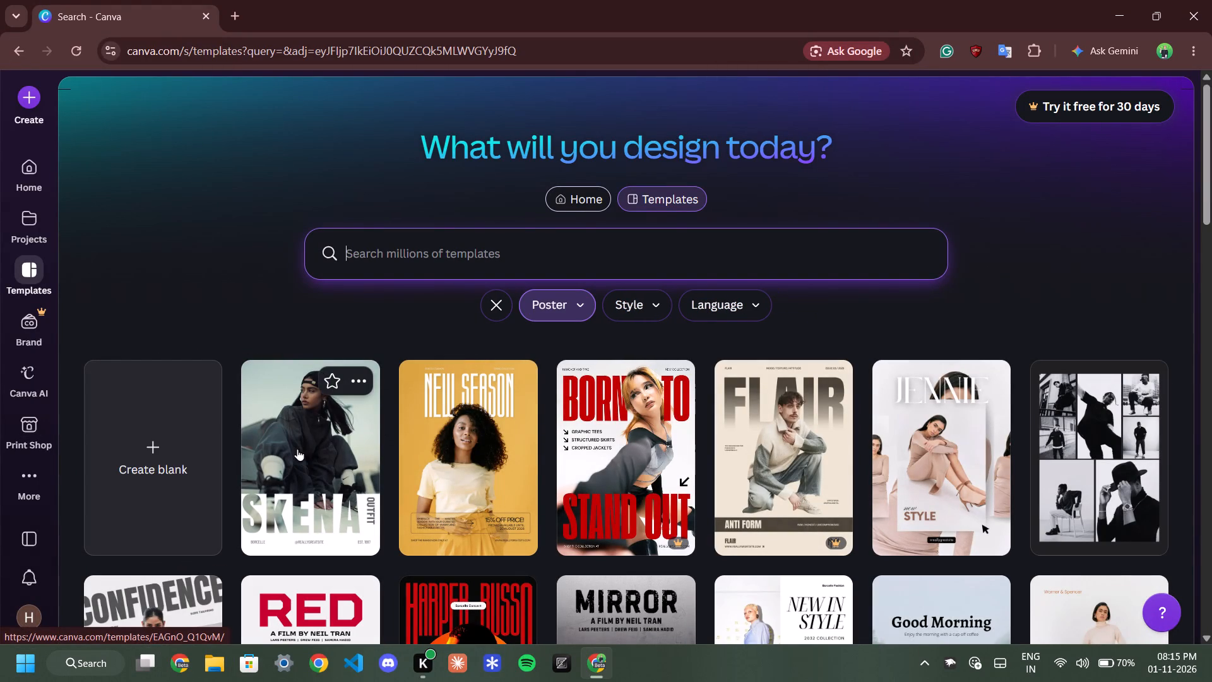
left_click(324, 494)
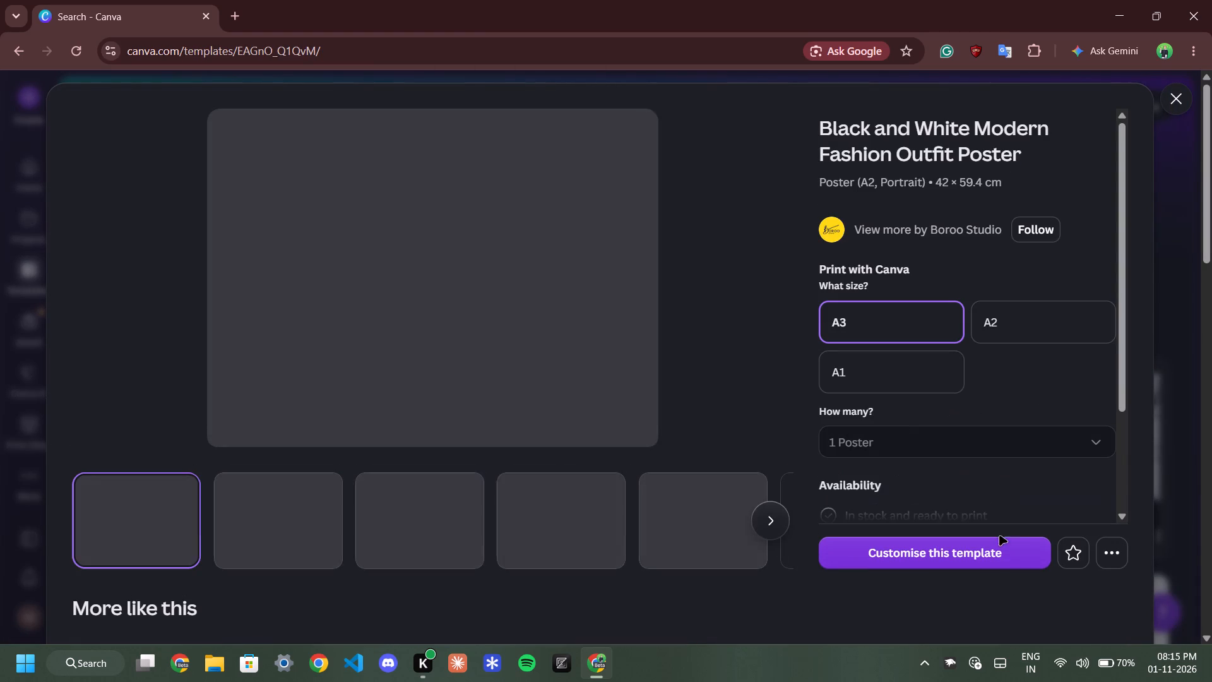
left_click(924, 556)
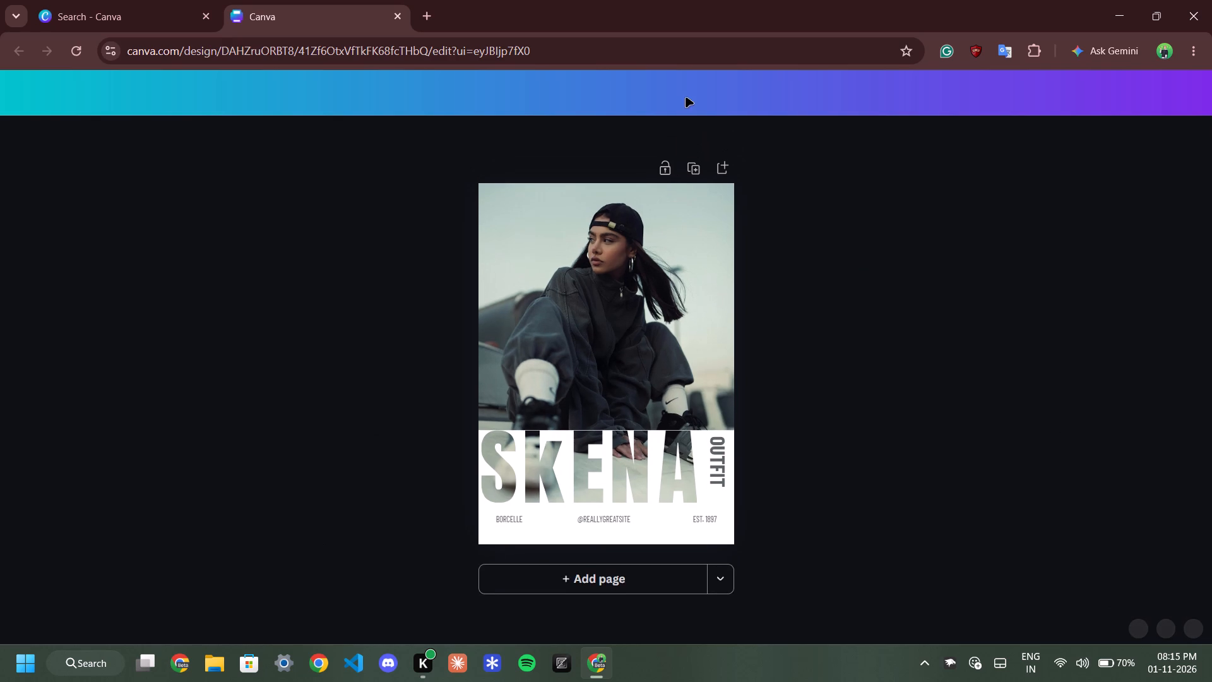
Delete the large photo of the seated woman together with its frame from the poster.
left_click(614, 302)
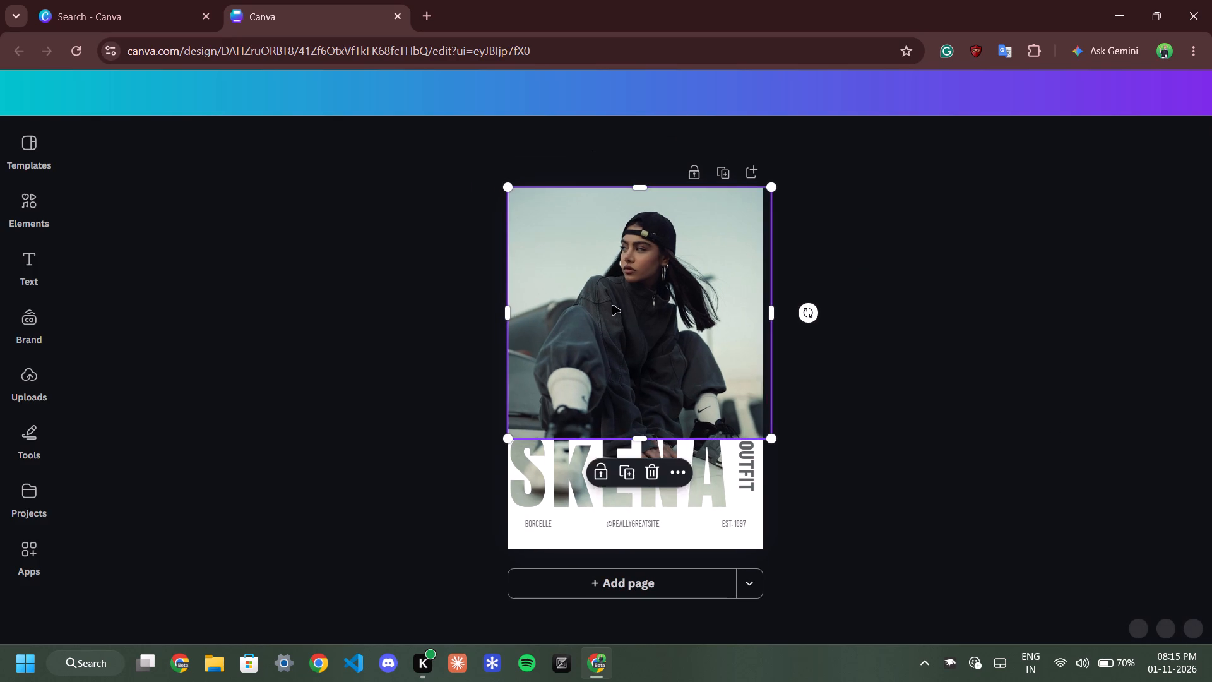
key("equal")
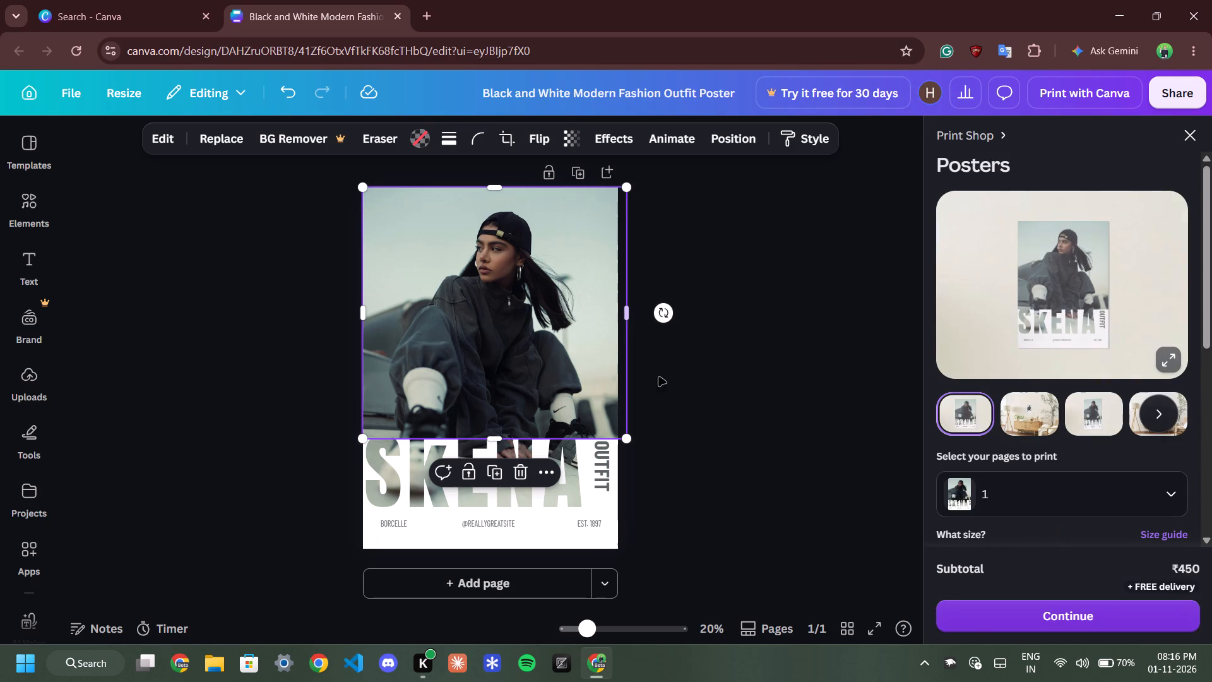
double_click(592, 365)
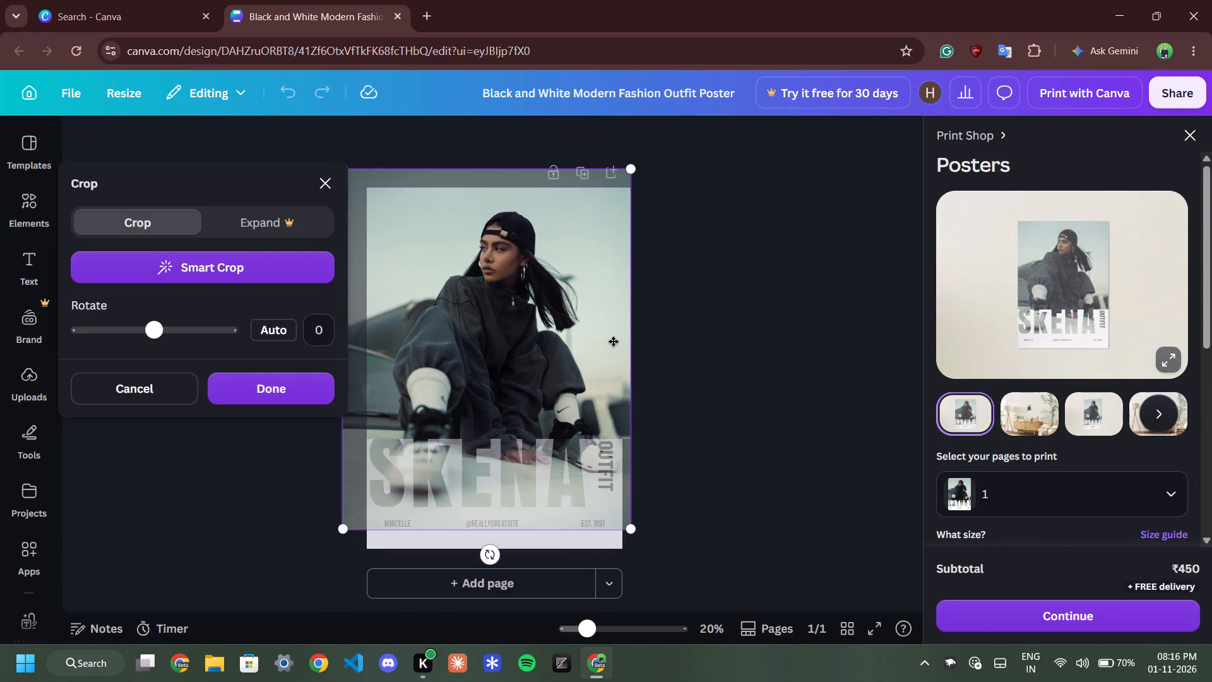
left_click(665, 289)
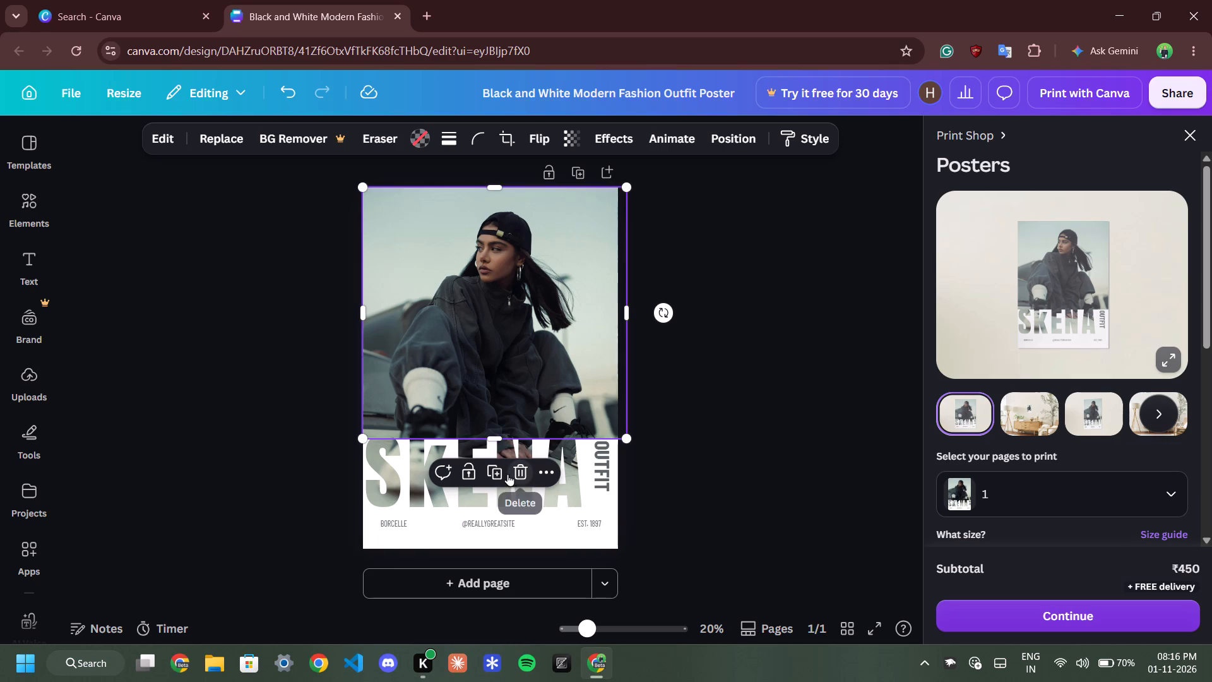
left_click(513, 472)
left_click(522, 470)
triple_click(519, 469)
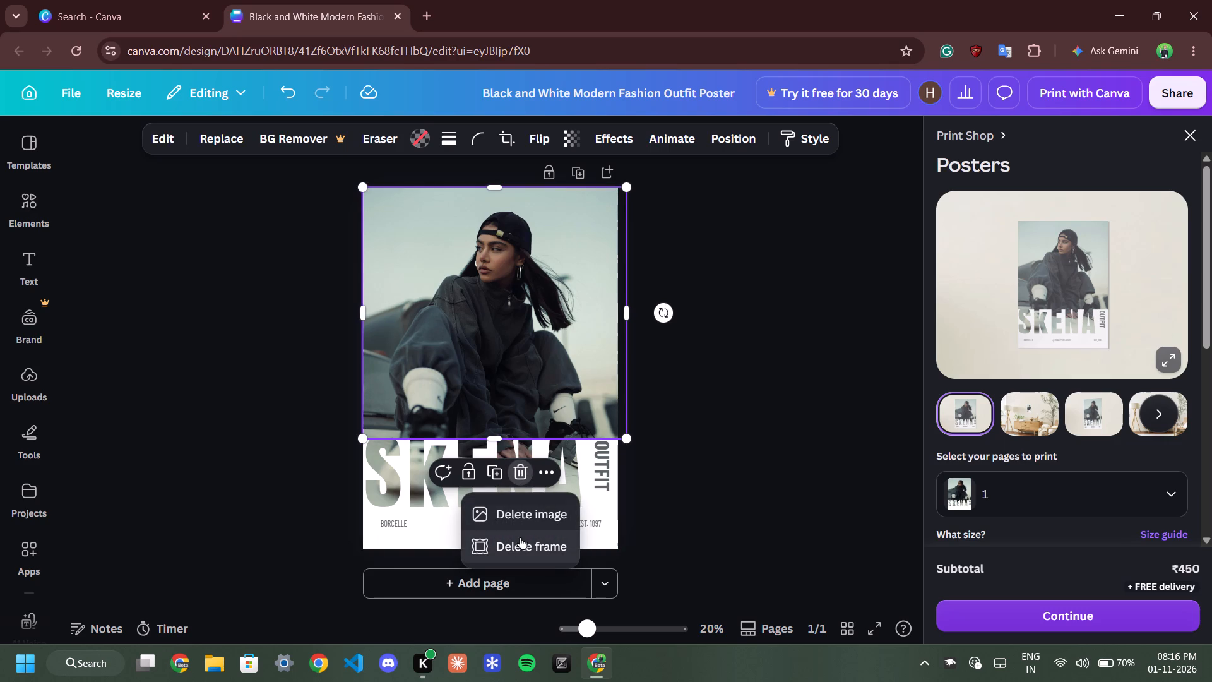
left_click(519, 542)
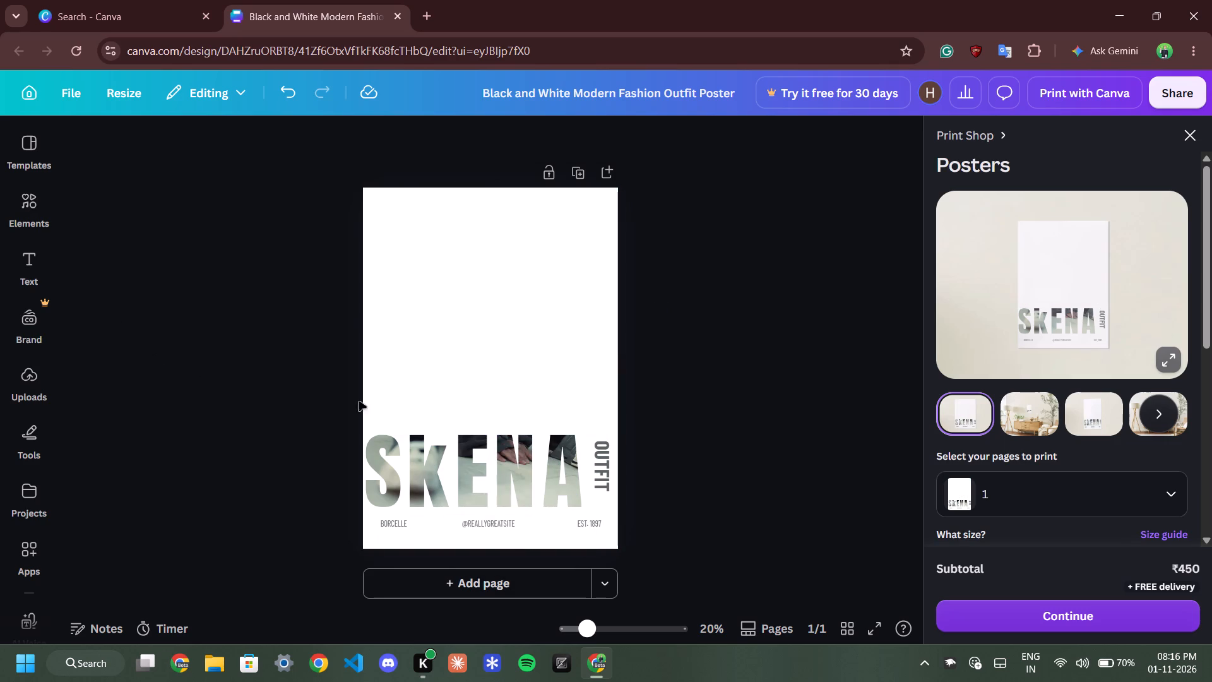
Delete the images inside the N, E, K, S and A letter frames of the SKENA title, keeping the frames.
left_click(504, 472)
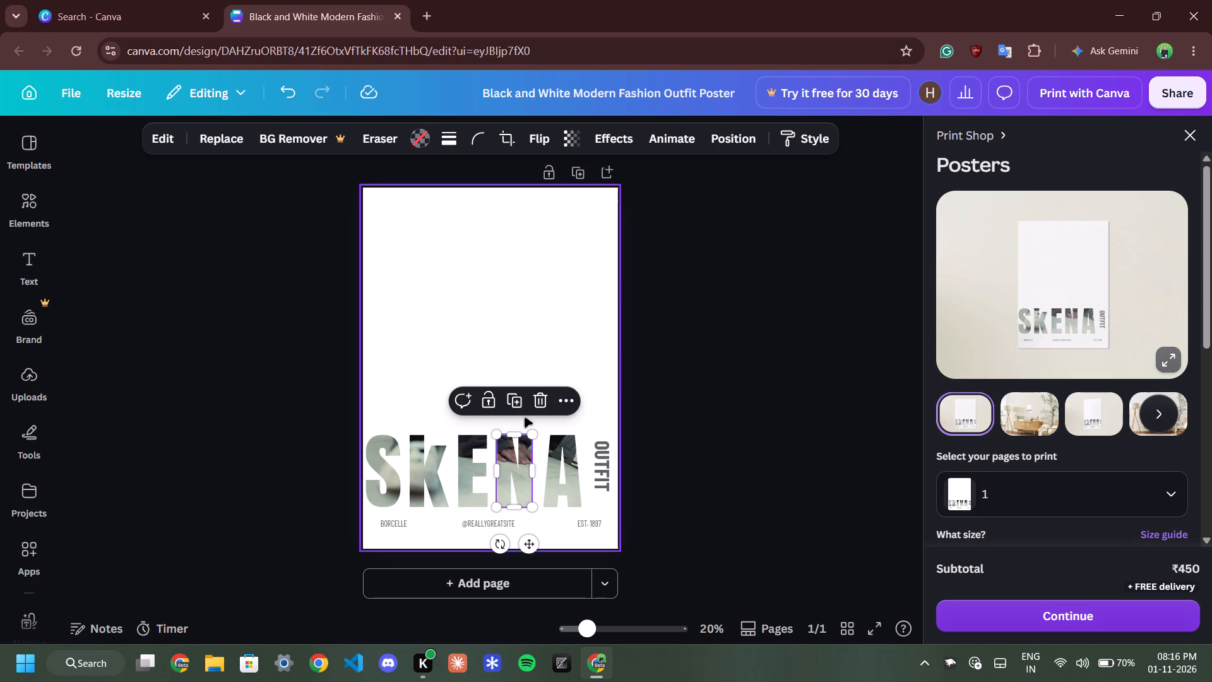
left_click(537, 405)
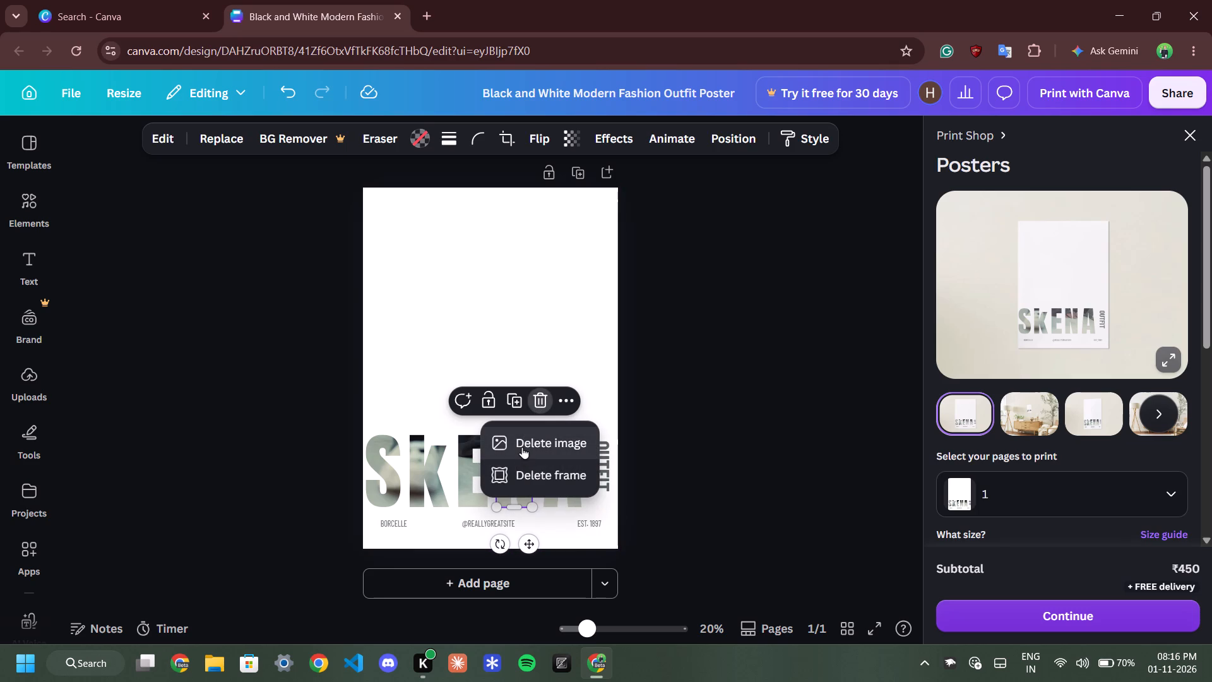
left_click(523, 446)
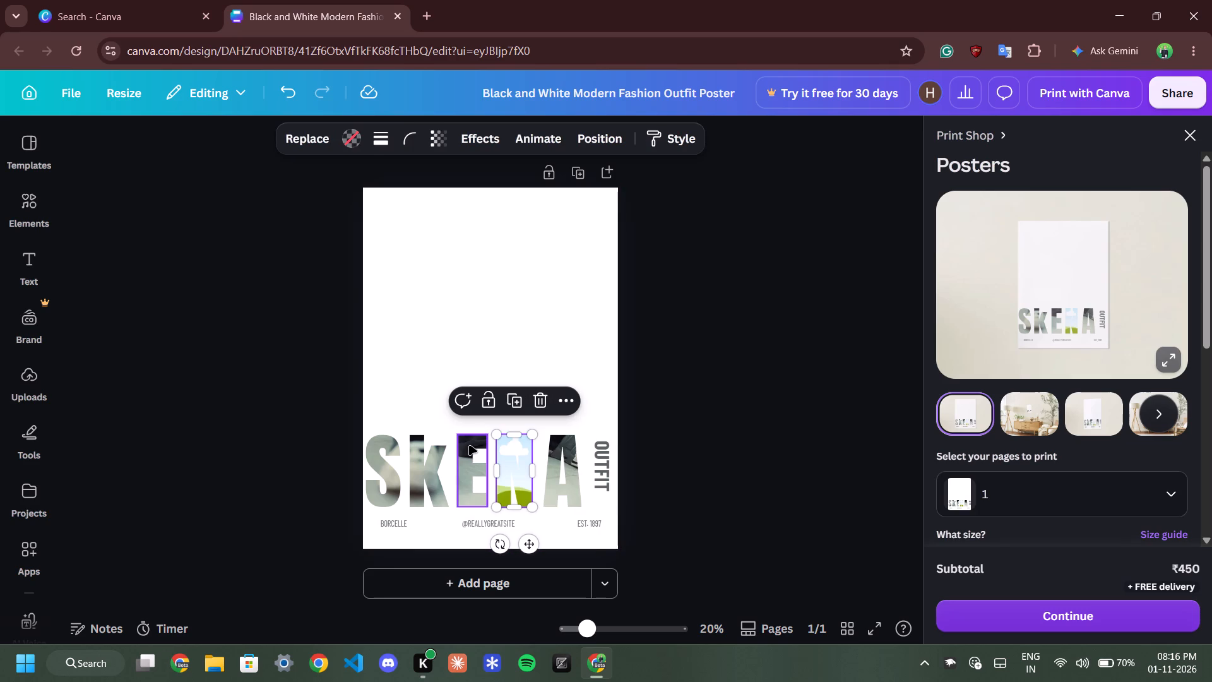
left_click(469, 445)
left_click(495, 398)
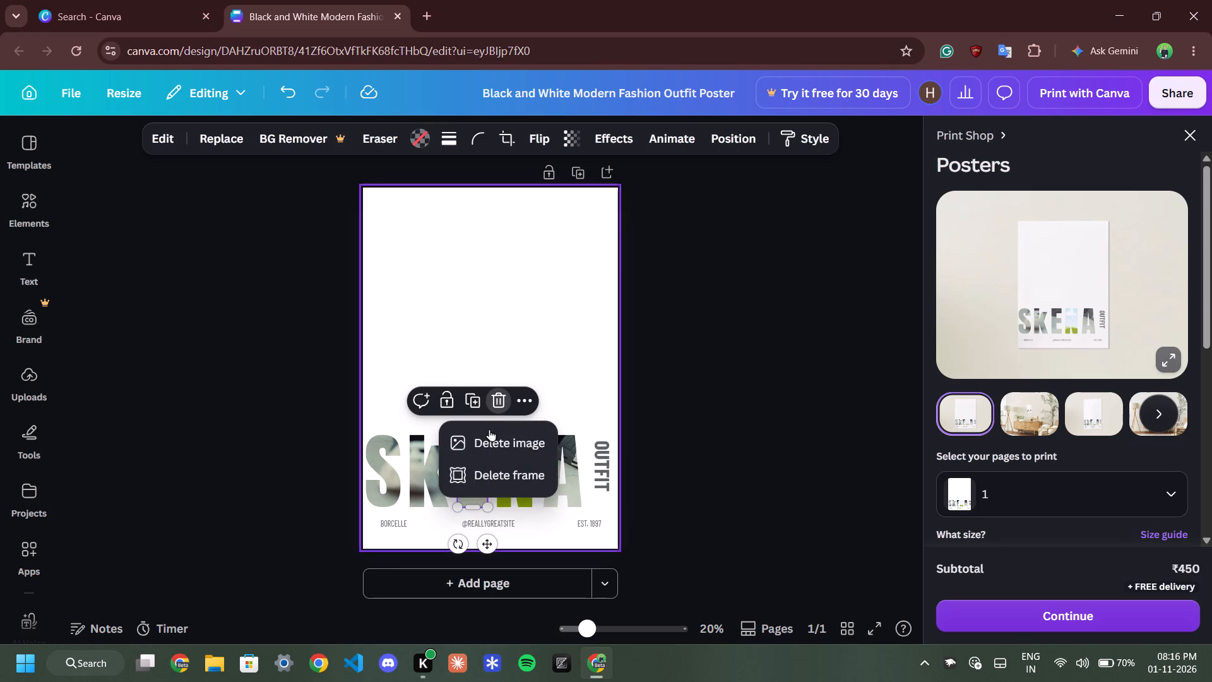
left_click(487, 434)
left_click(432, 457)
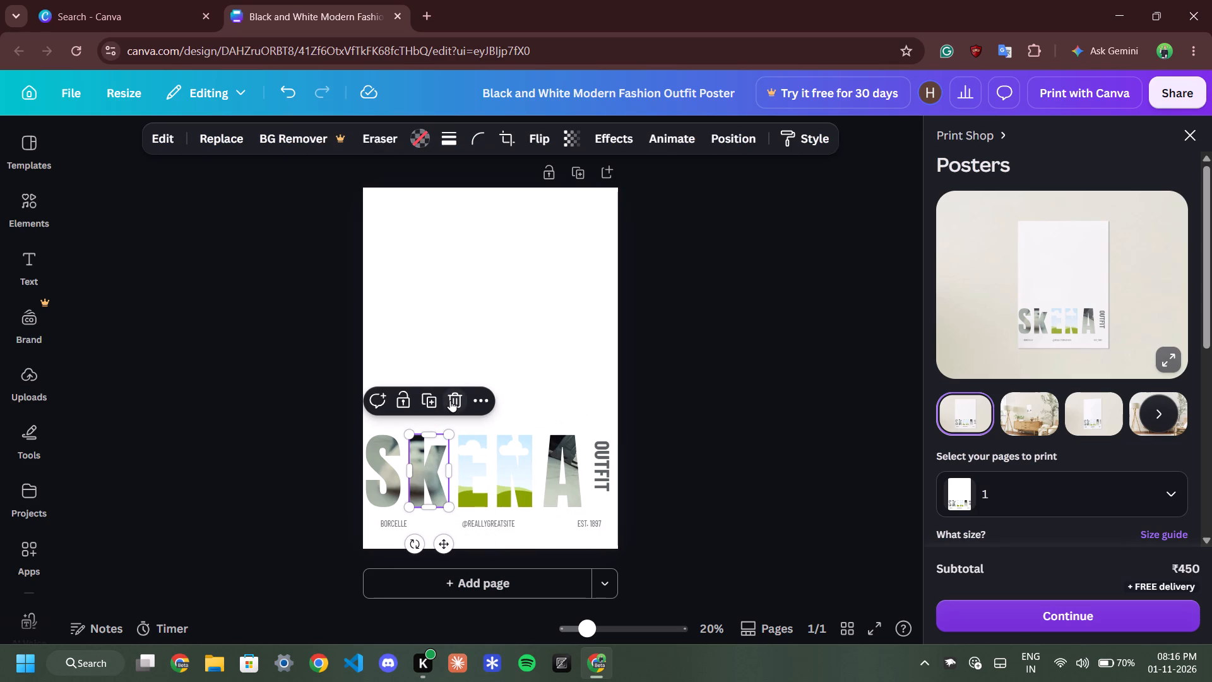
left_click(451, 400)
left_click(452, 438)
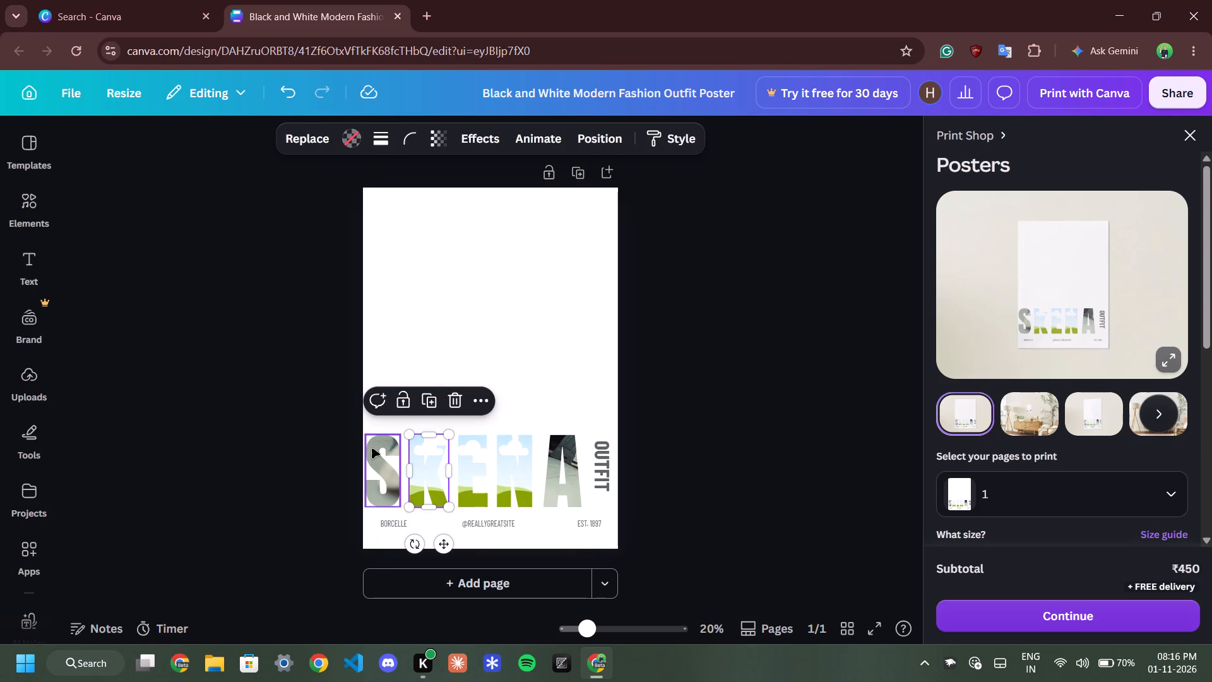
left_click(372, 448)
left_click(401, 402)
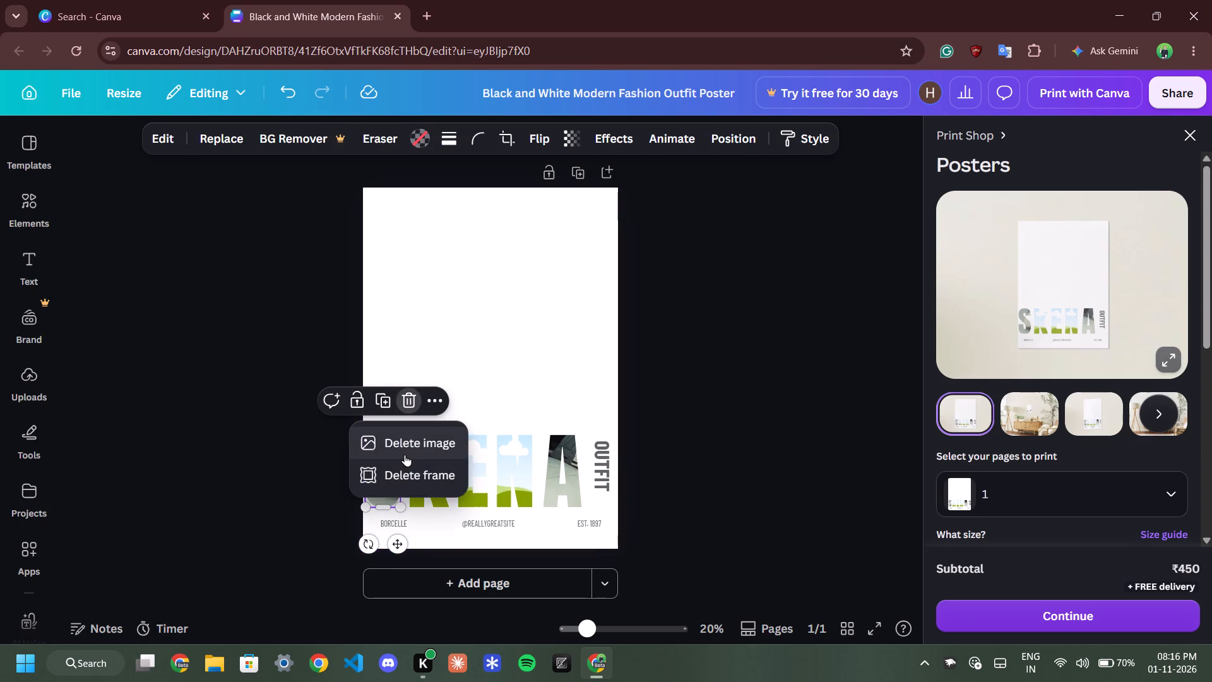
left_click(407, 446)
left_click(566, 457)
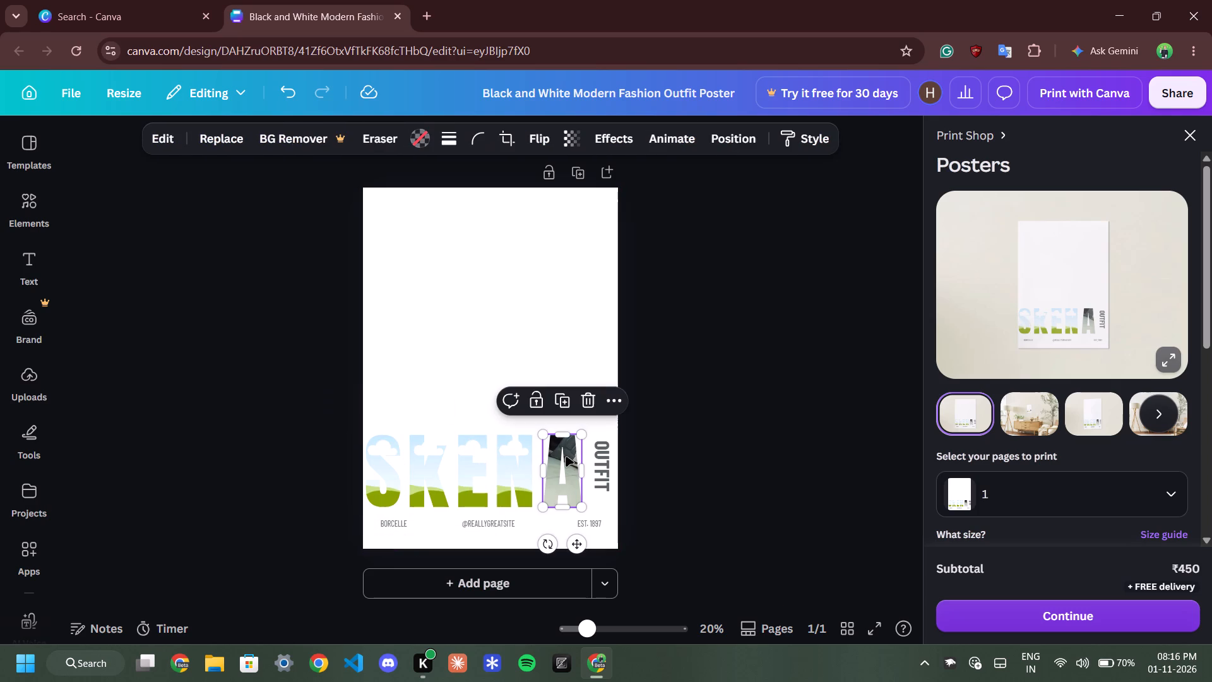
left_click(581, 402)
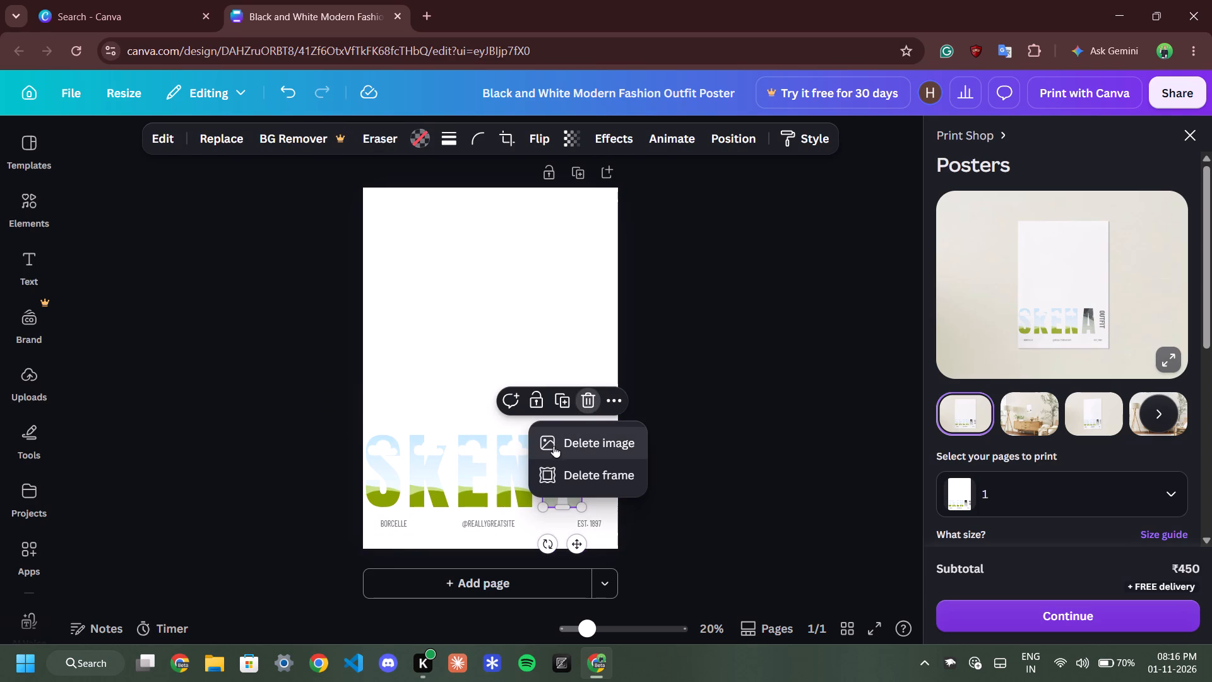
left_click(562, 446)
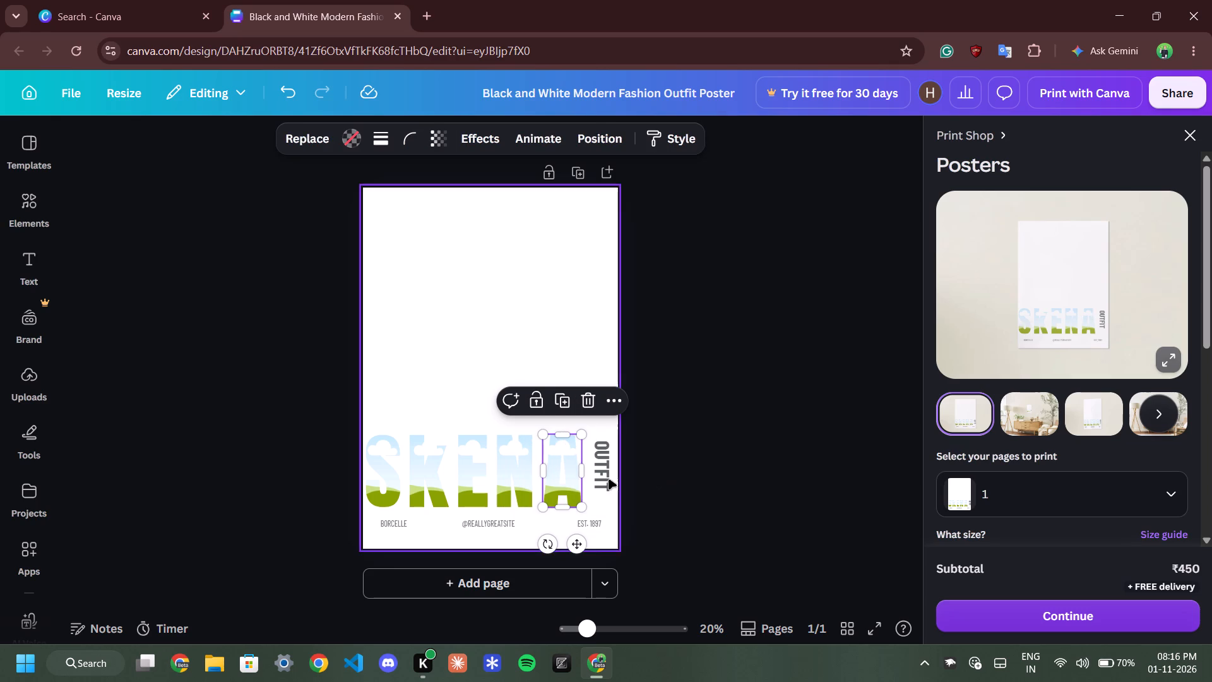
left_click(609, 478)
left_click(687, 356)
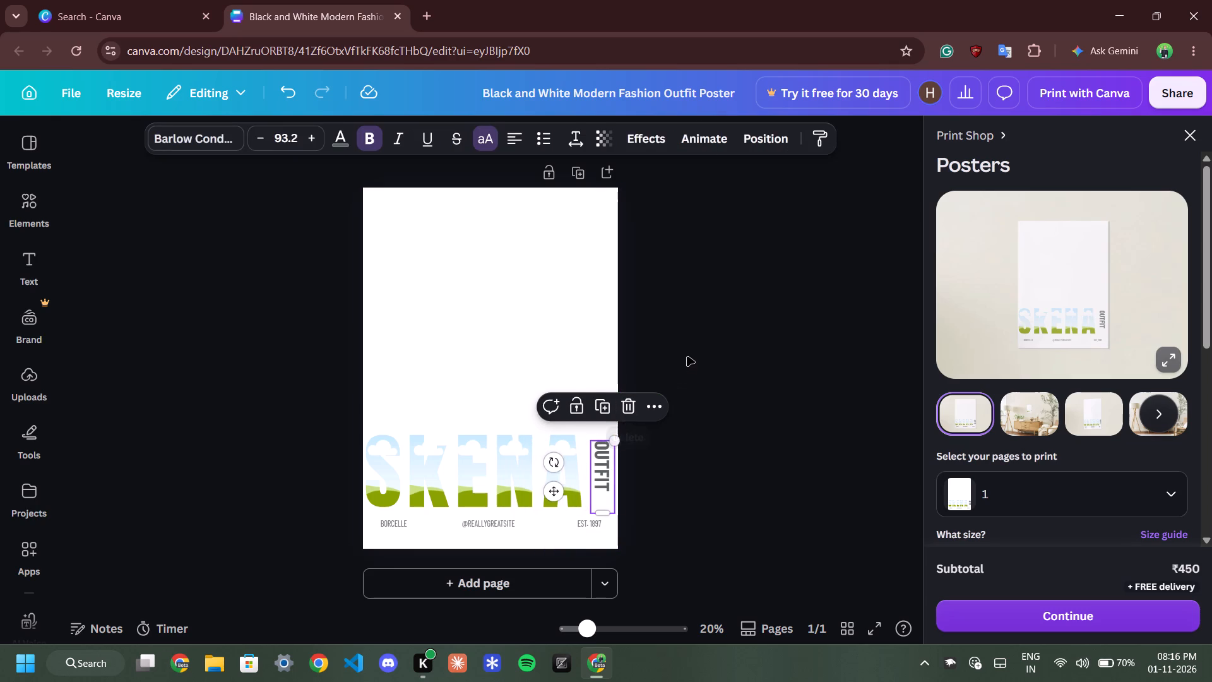
Set the page background to the default green to yellow-green linear gradient.
left_click(466, 299)
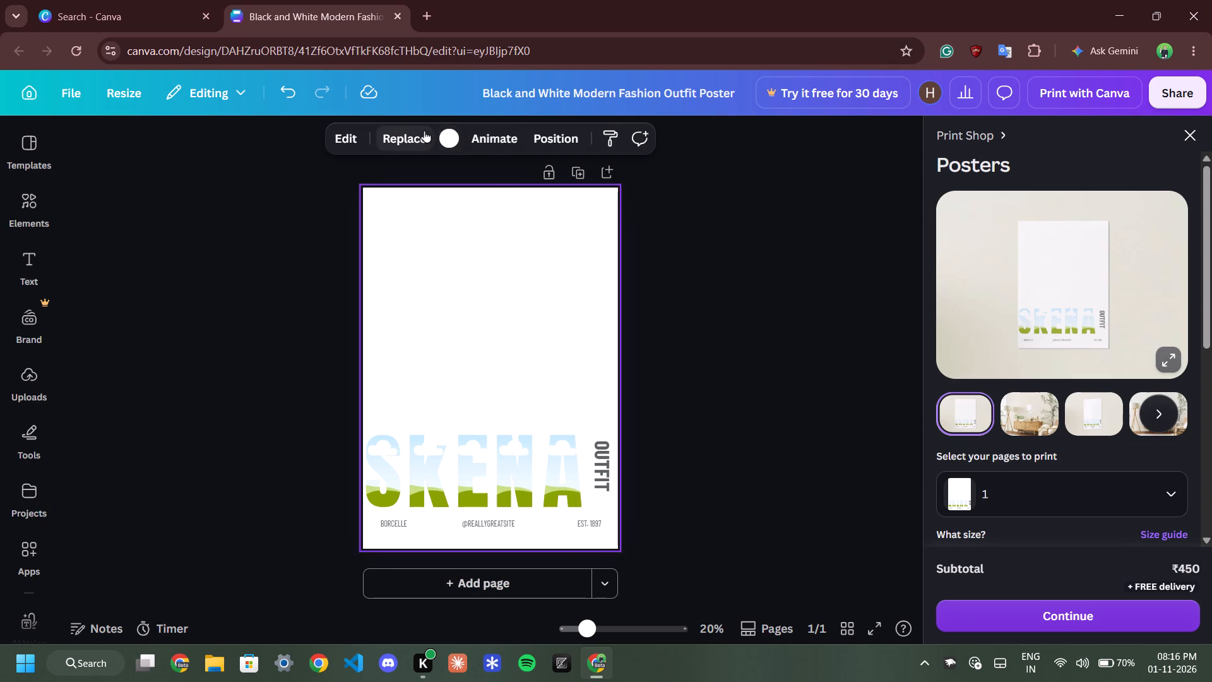
left_click(441, 131)
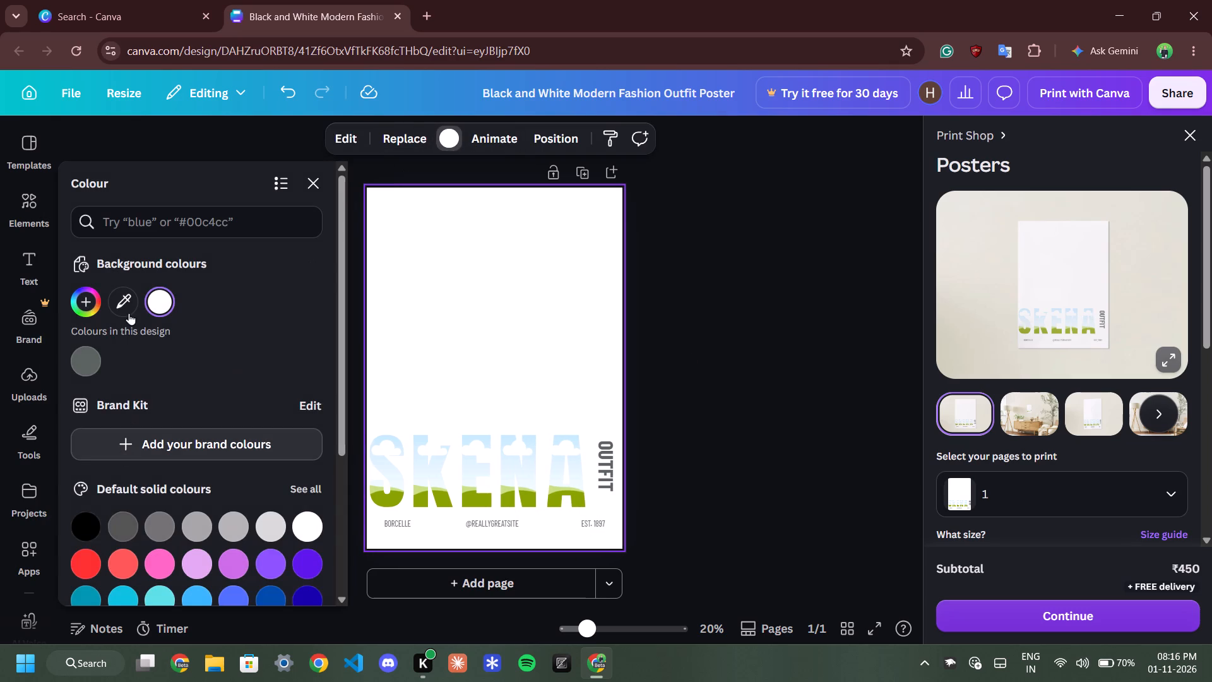
scroll(178, 368, "down", 4)
scroll(227, 517, "down", 3)
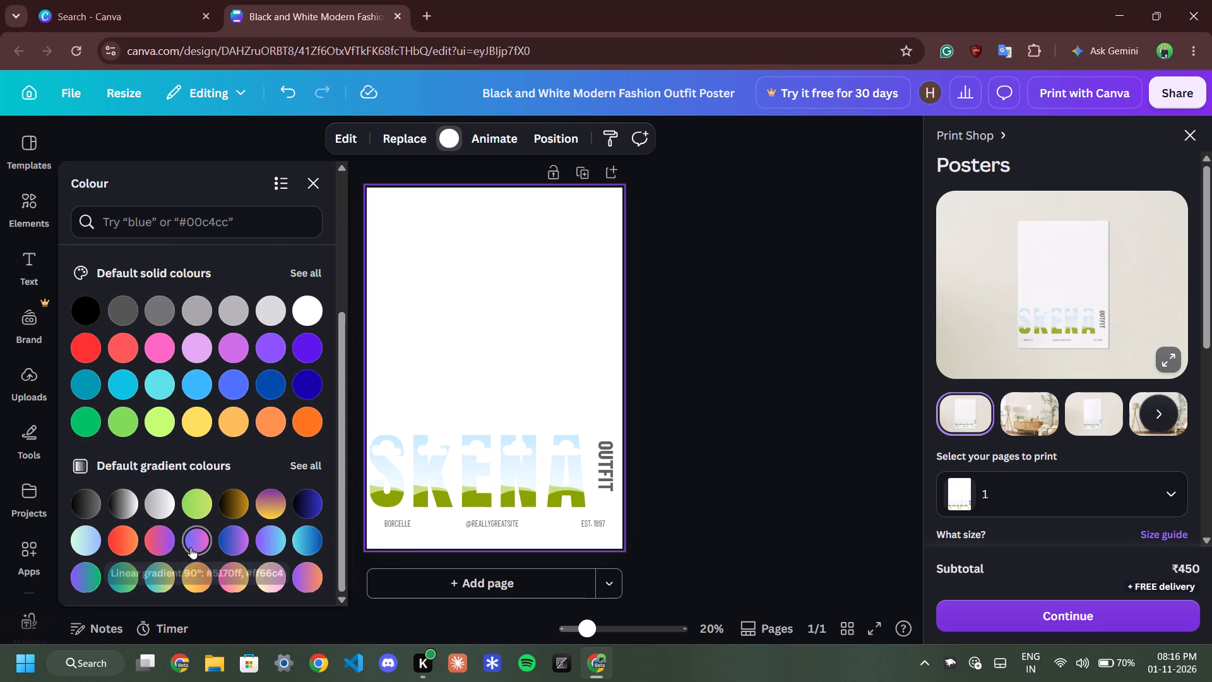
scroll(261, 529, "down", 3)
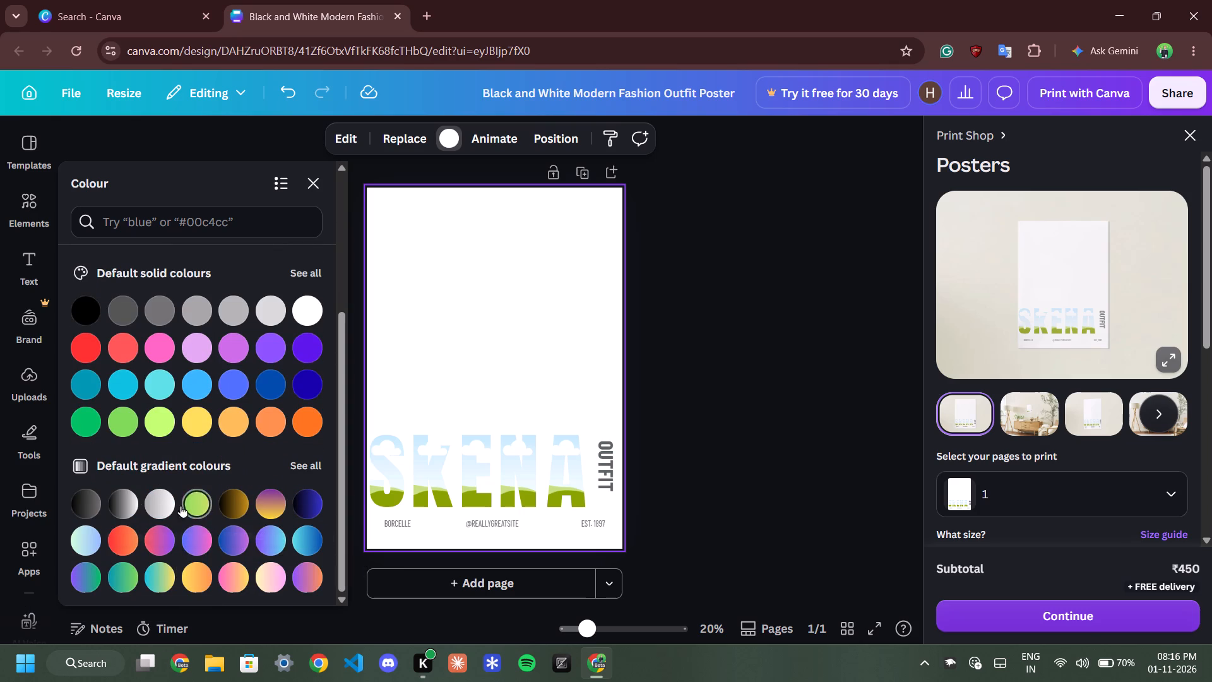
left_click(195, 503)
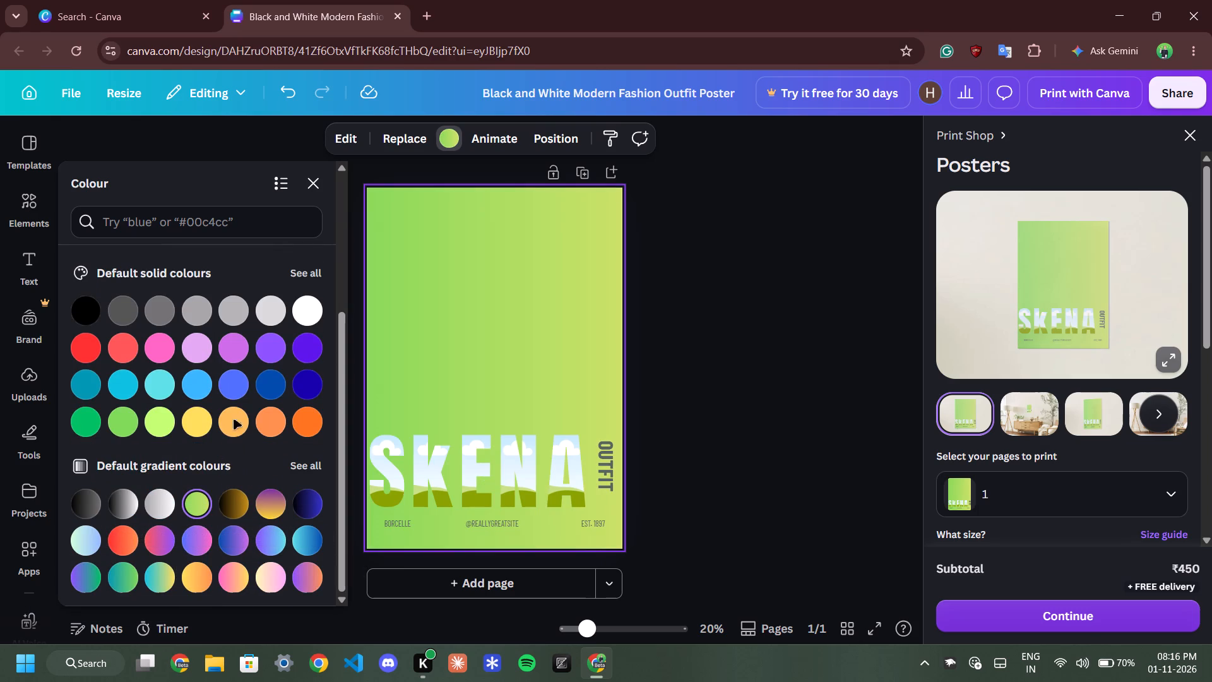
scroll(137, 467, "down", 5)
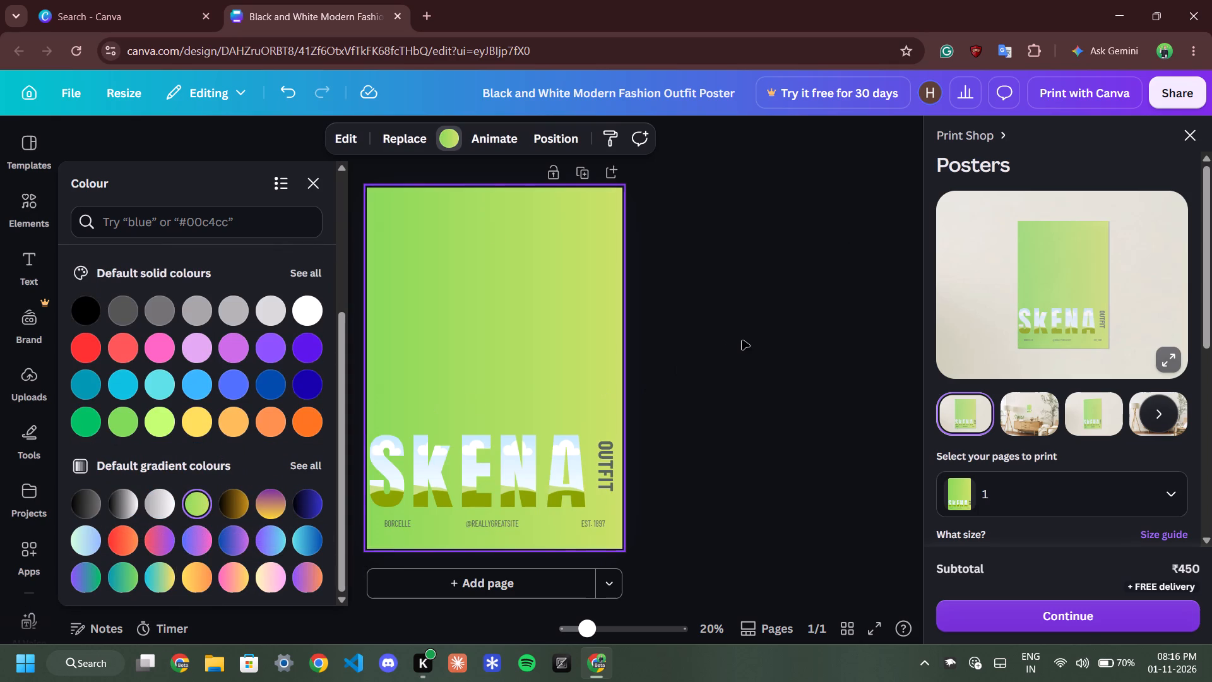
left_click(745, 339)
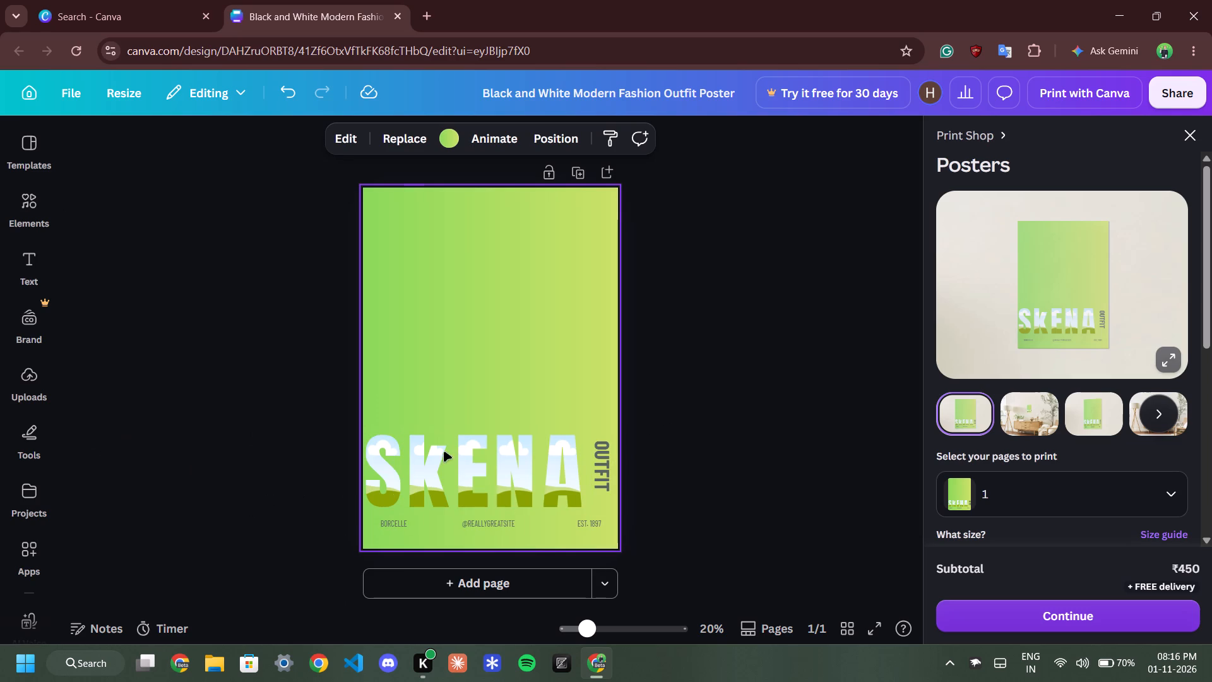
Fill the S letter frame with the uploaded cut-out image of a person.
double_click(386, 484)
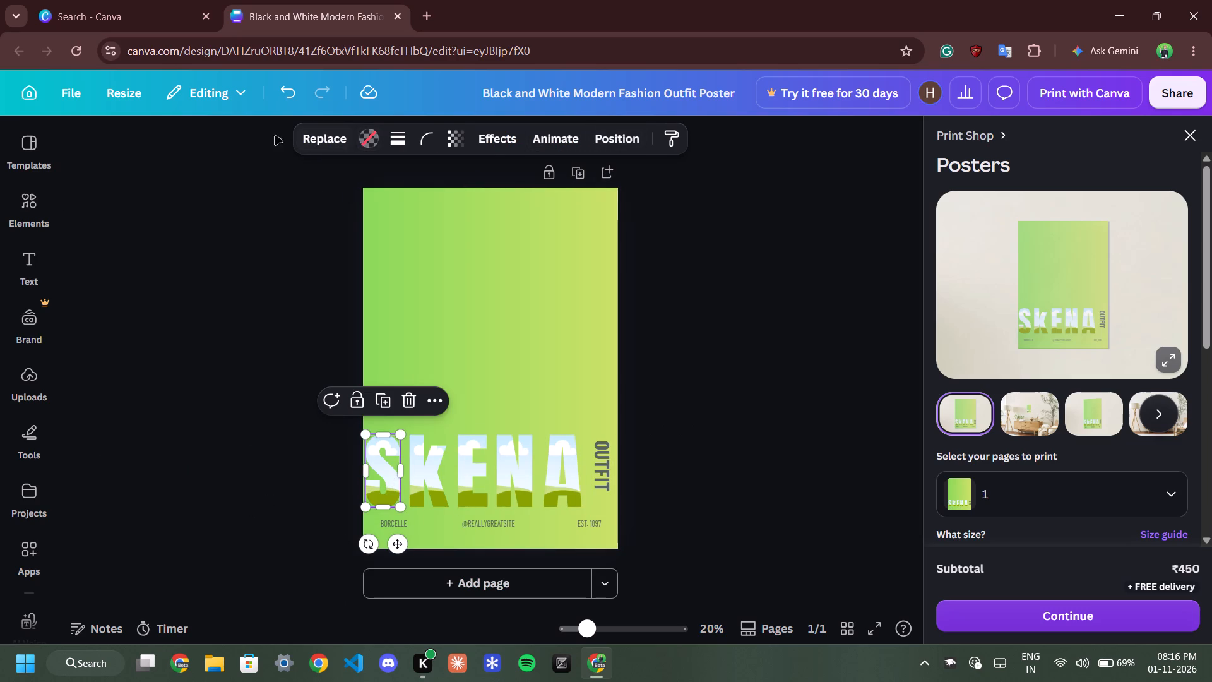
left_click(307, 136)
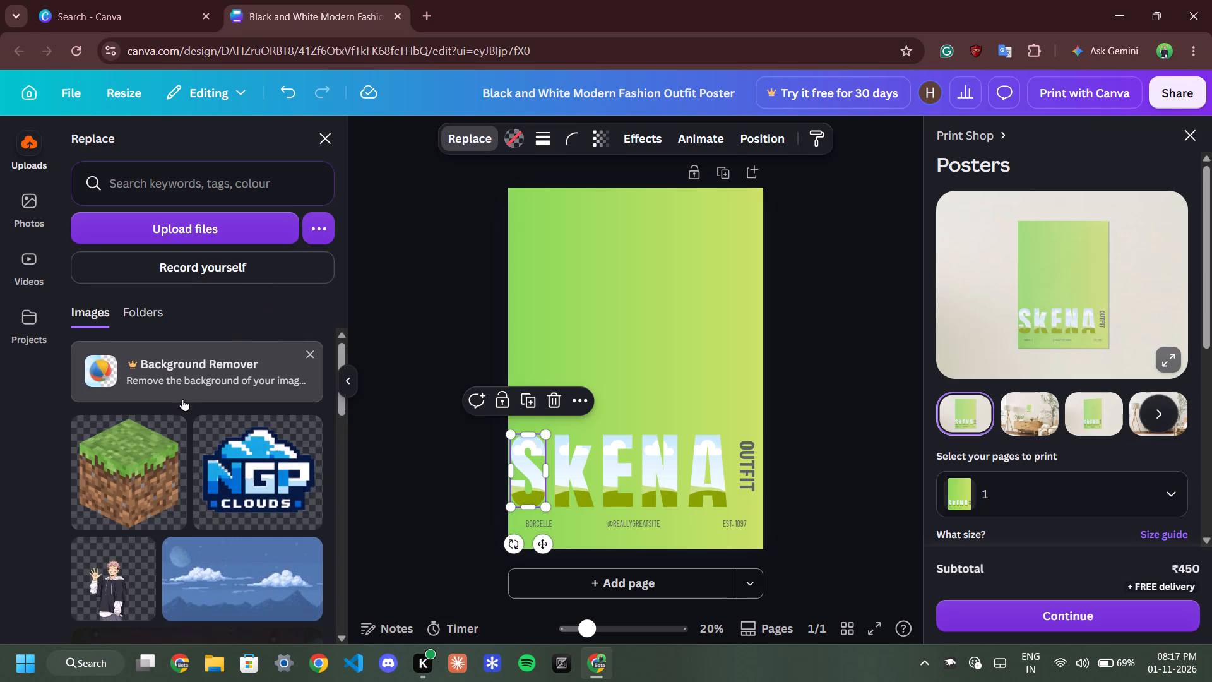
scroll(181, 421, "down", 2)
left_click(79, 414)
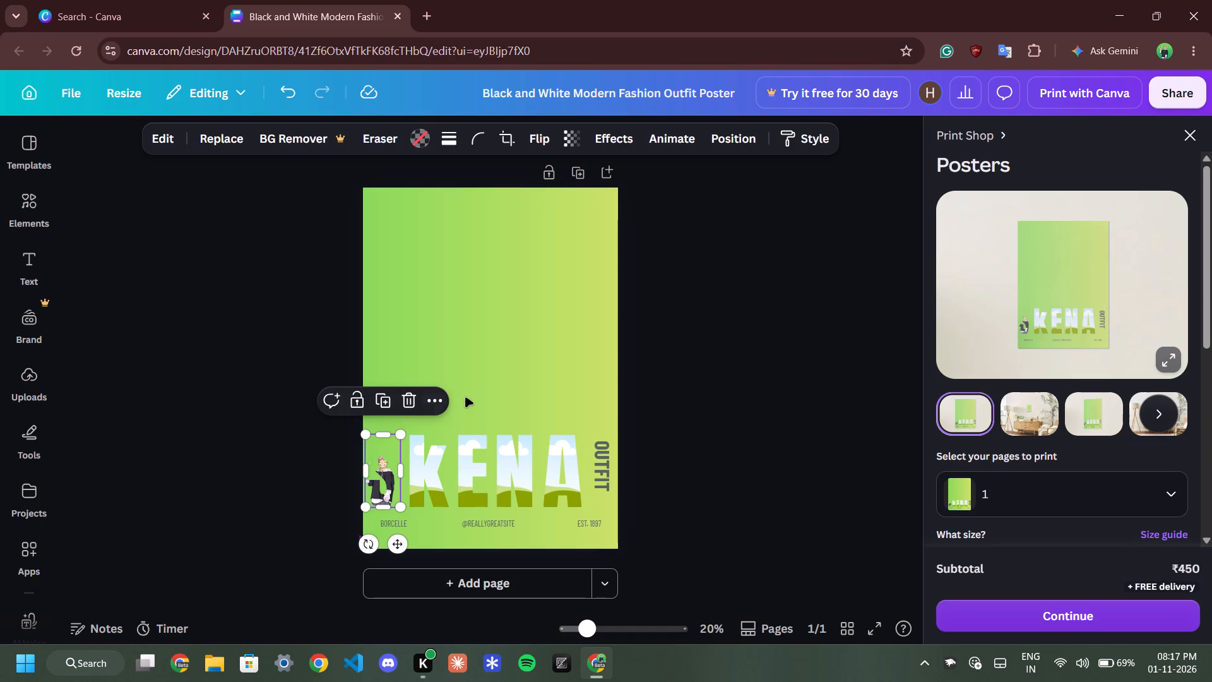
Delete the S, K, E, N and A letter frames of the SKENA title from the poster.
left_click(406, 397)
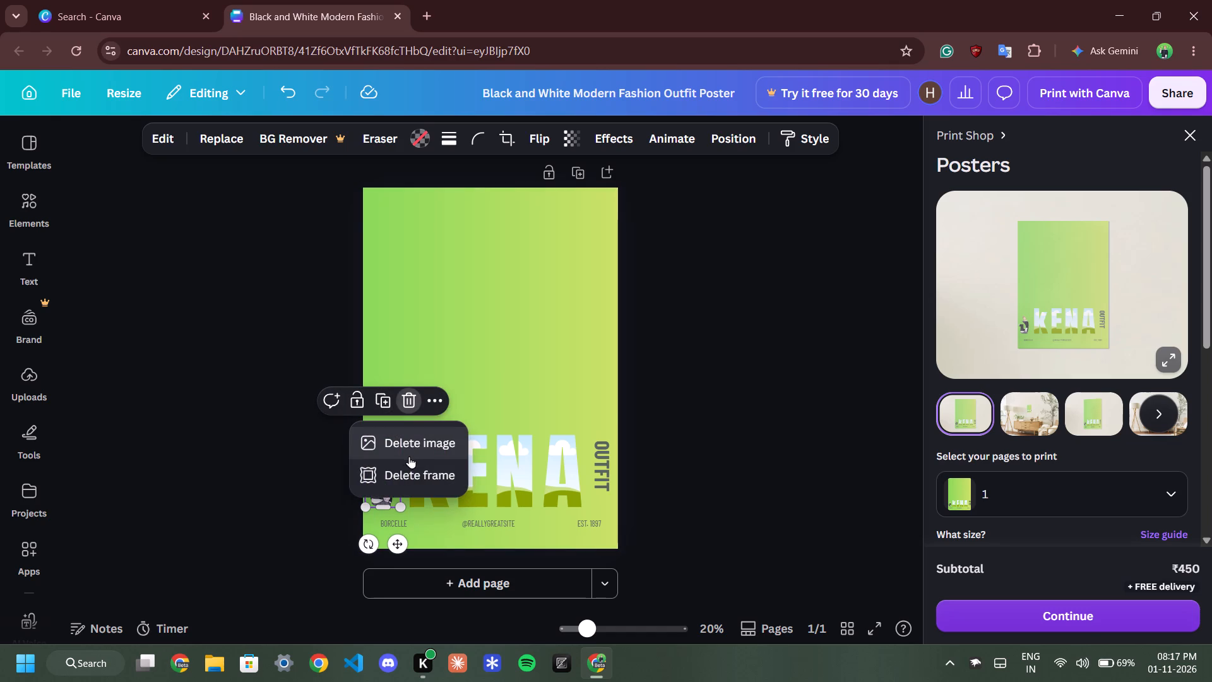
left_click(413, 472)
left_click(419, 464)
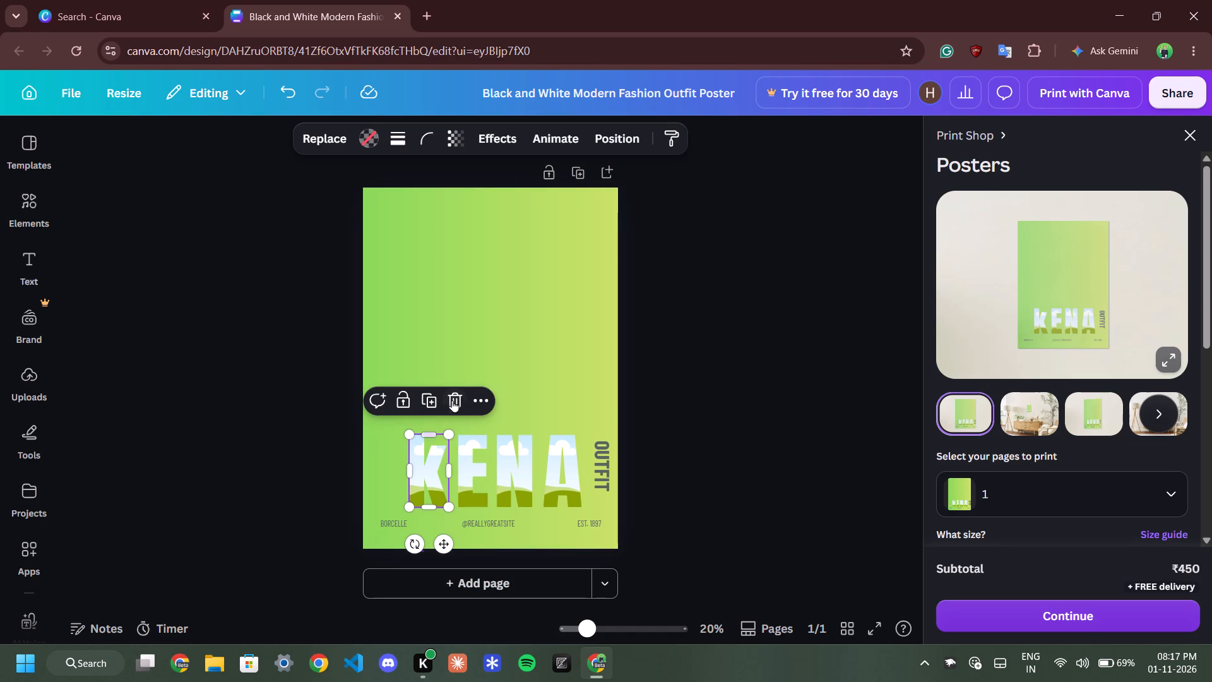
left_click(458, 404)
left_click(460, 458)
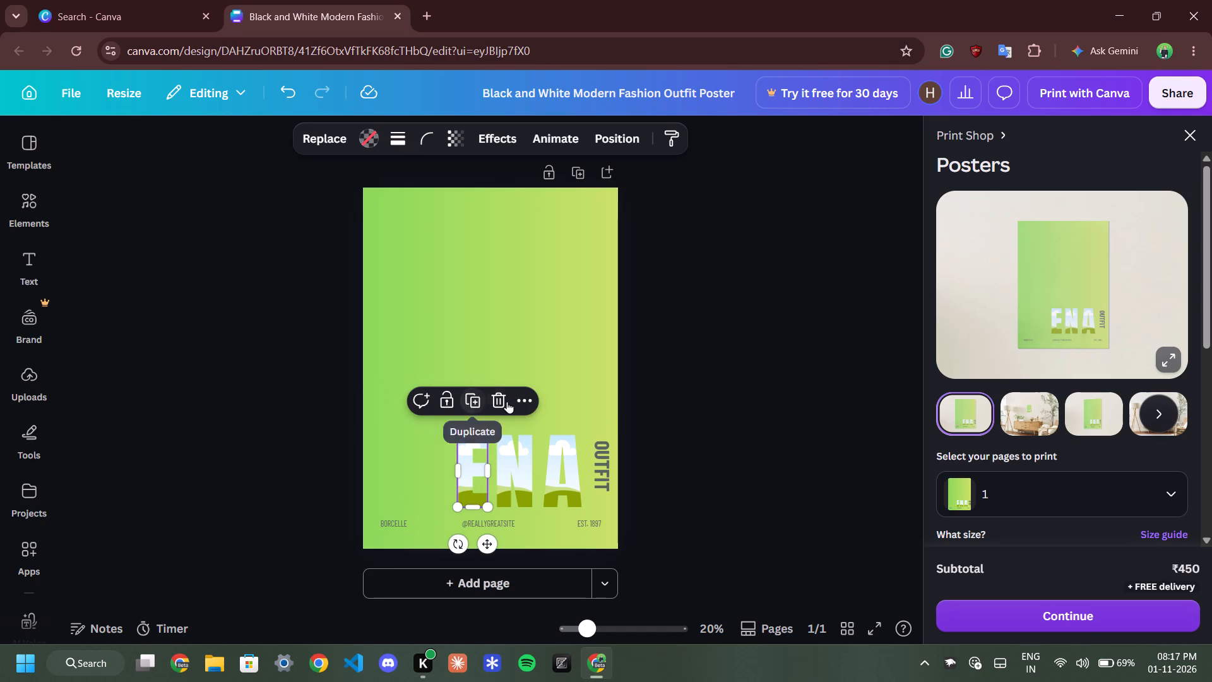
left_click(502, 403)
left_click(505, 451)
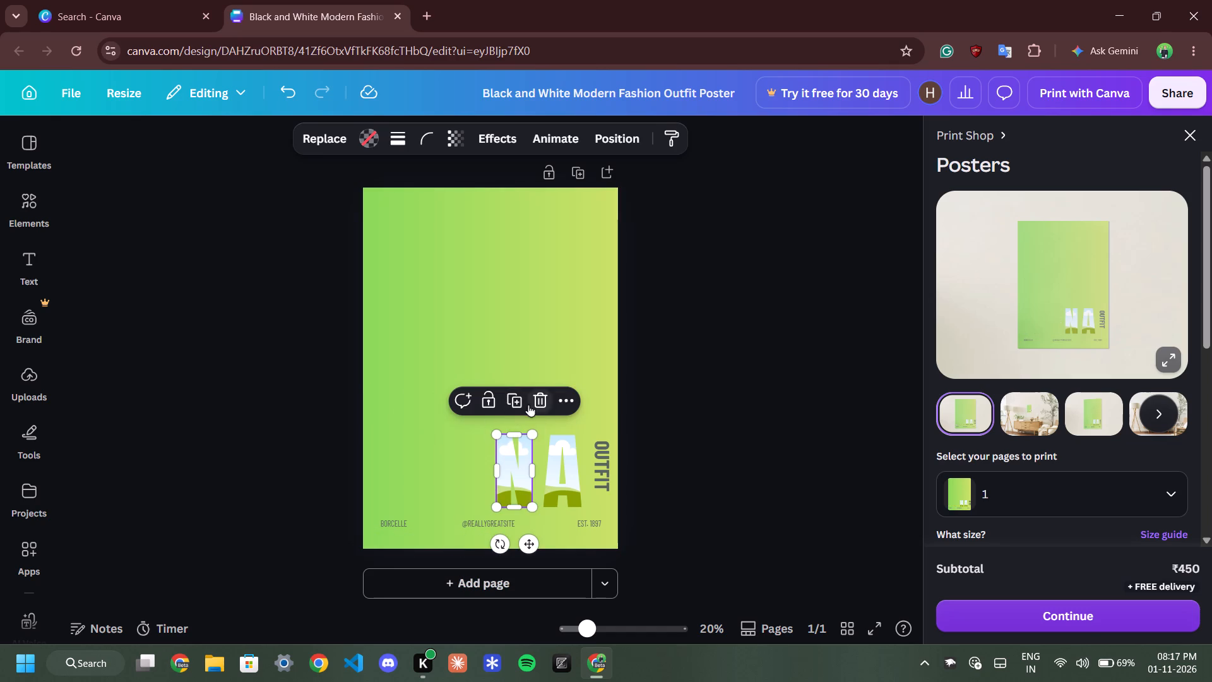
left_click(530, 401)
left_click(559, 454)
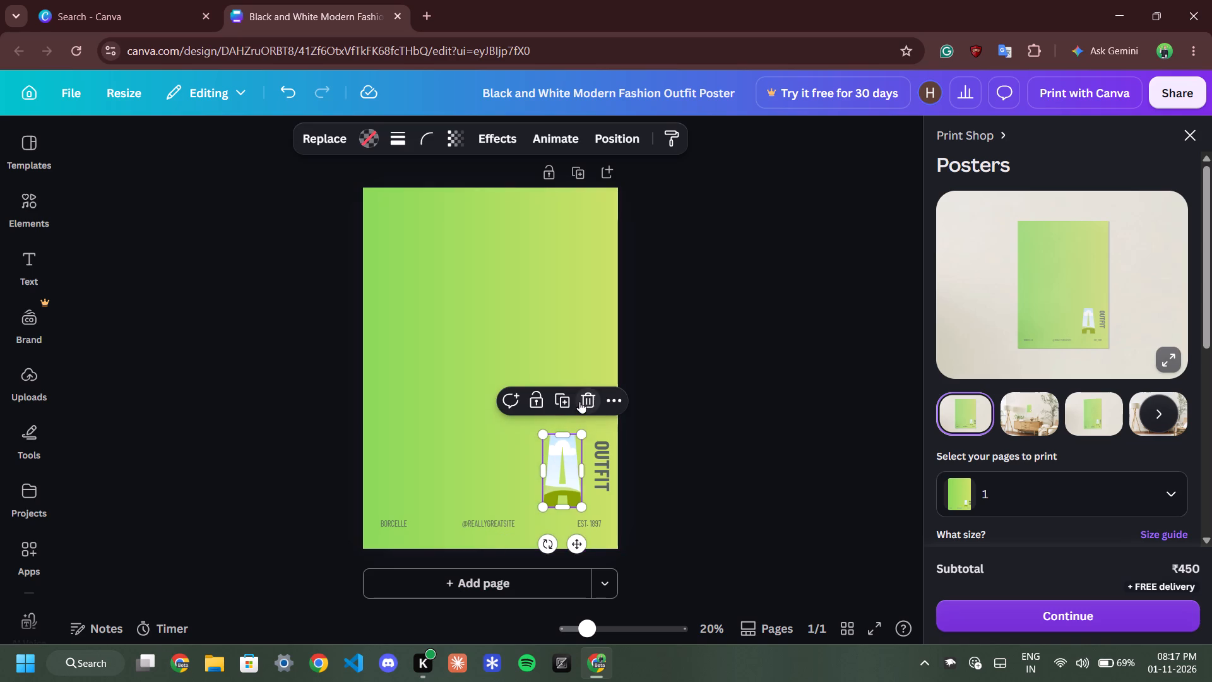
left_click(581, 400)
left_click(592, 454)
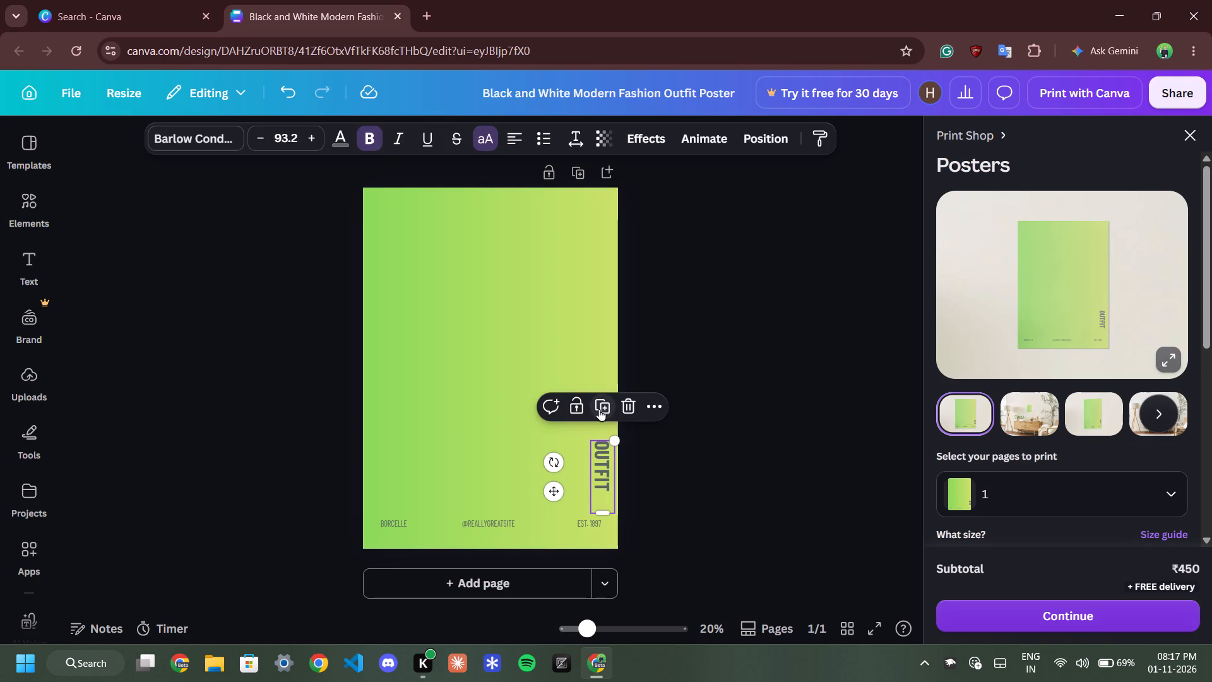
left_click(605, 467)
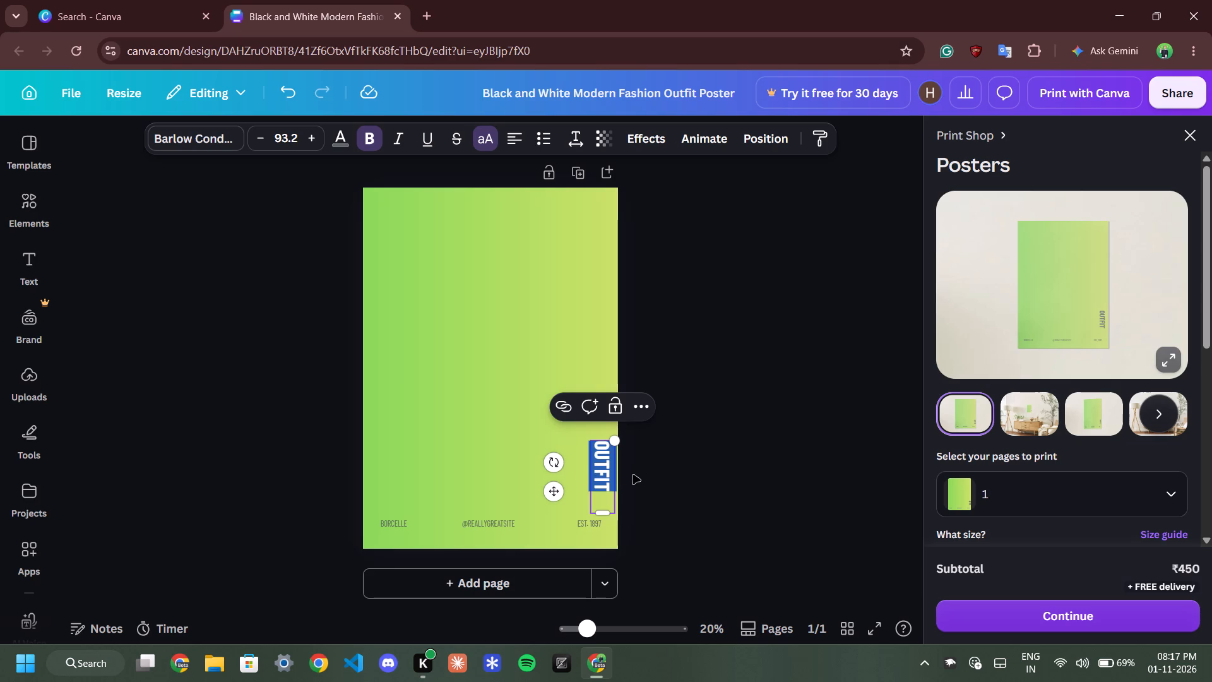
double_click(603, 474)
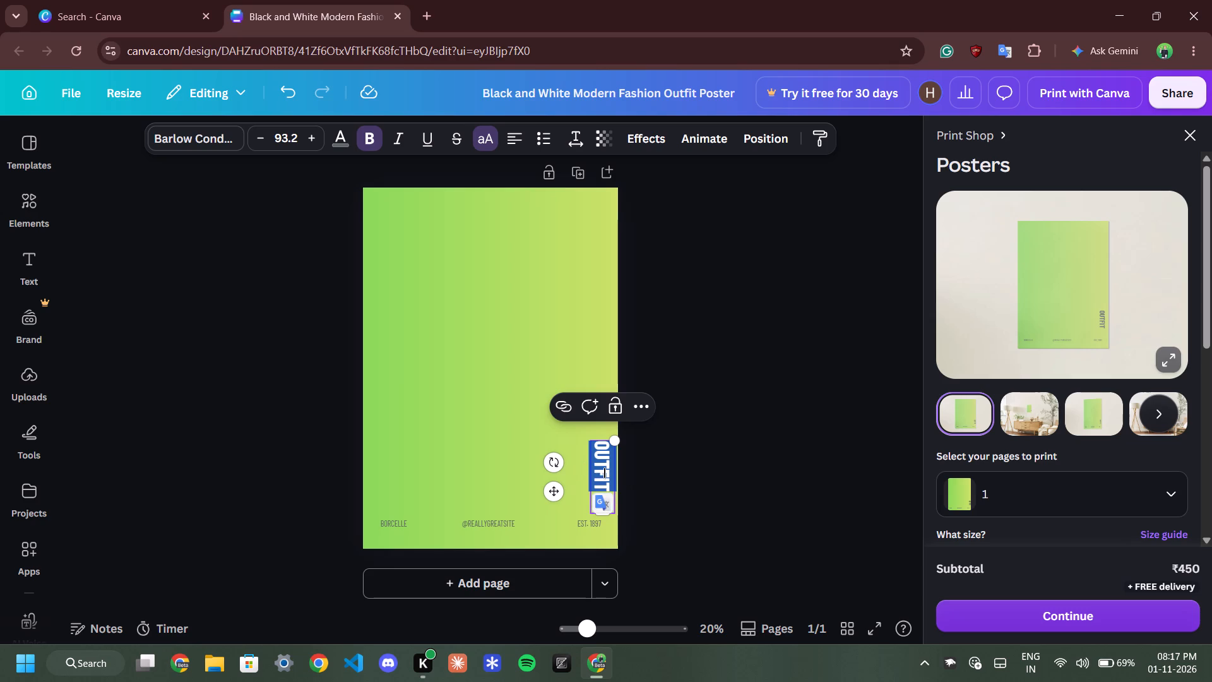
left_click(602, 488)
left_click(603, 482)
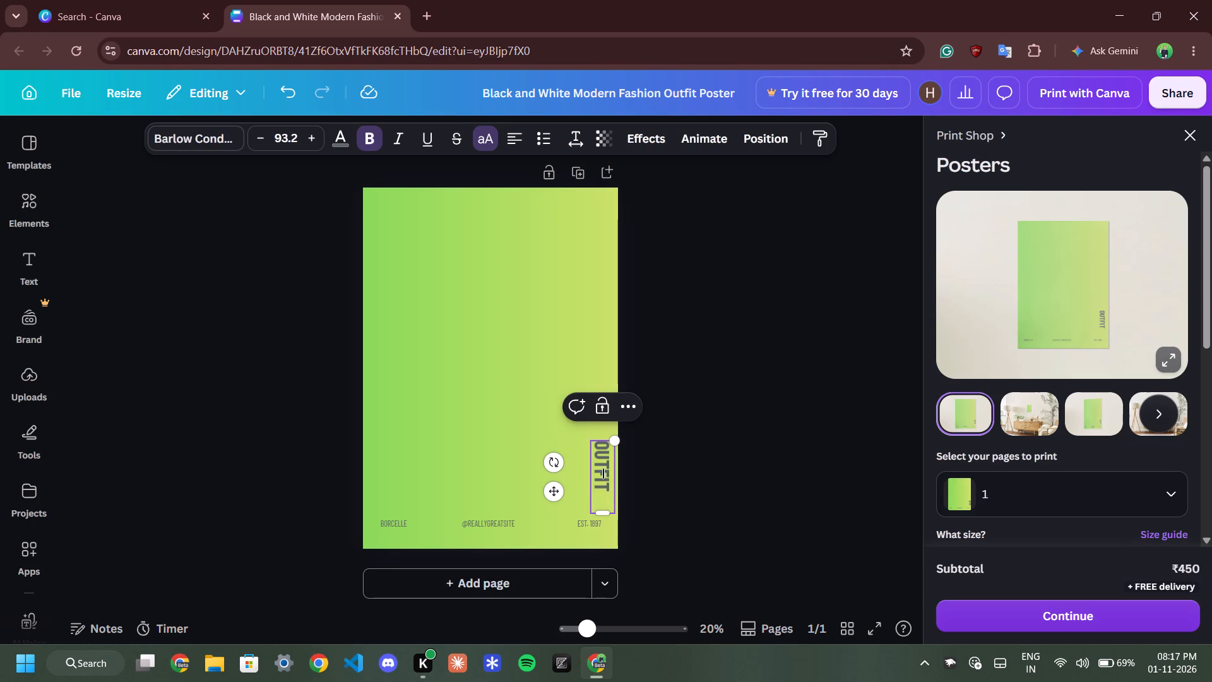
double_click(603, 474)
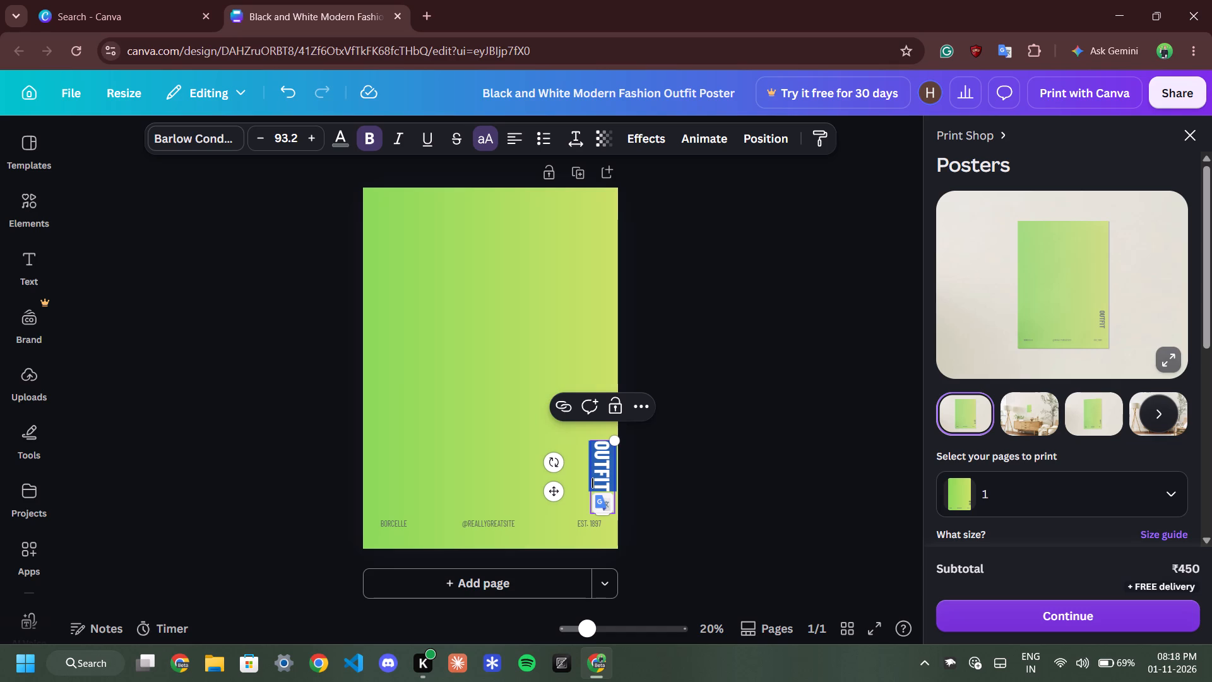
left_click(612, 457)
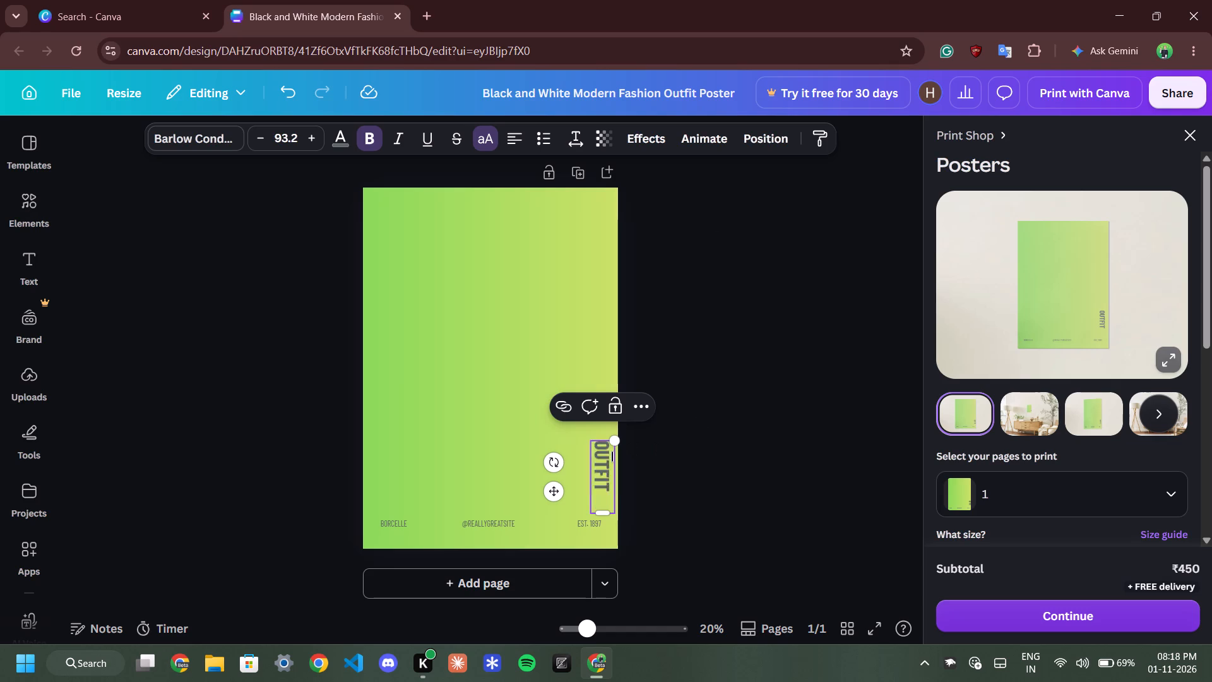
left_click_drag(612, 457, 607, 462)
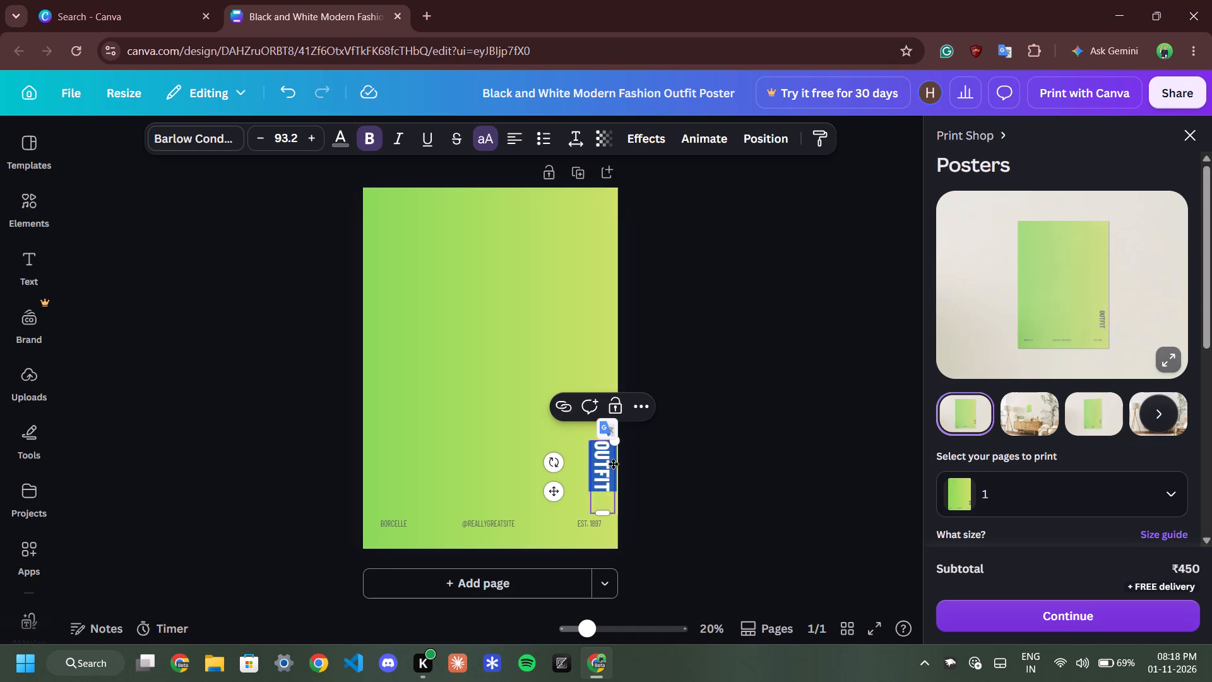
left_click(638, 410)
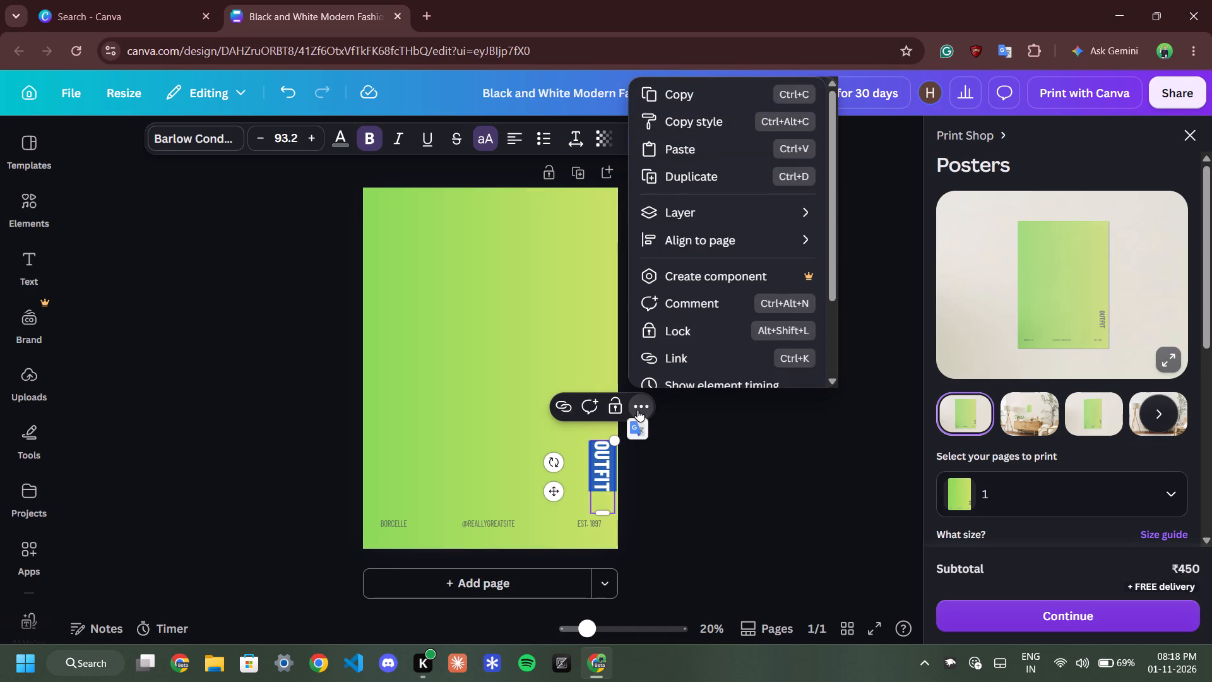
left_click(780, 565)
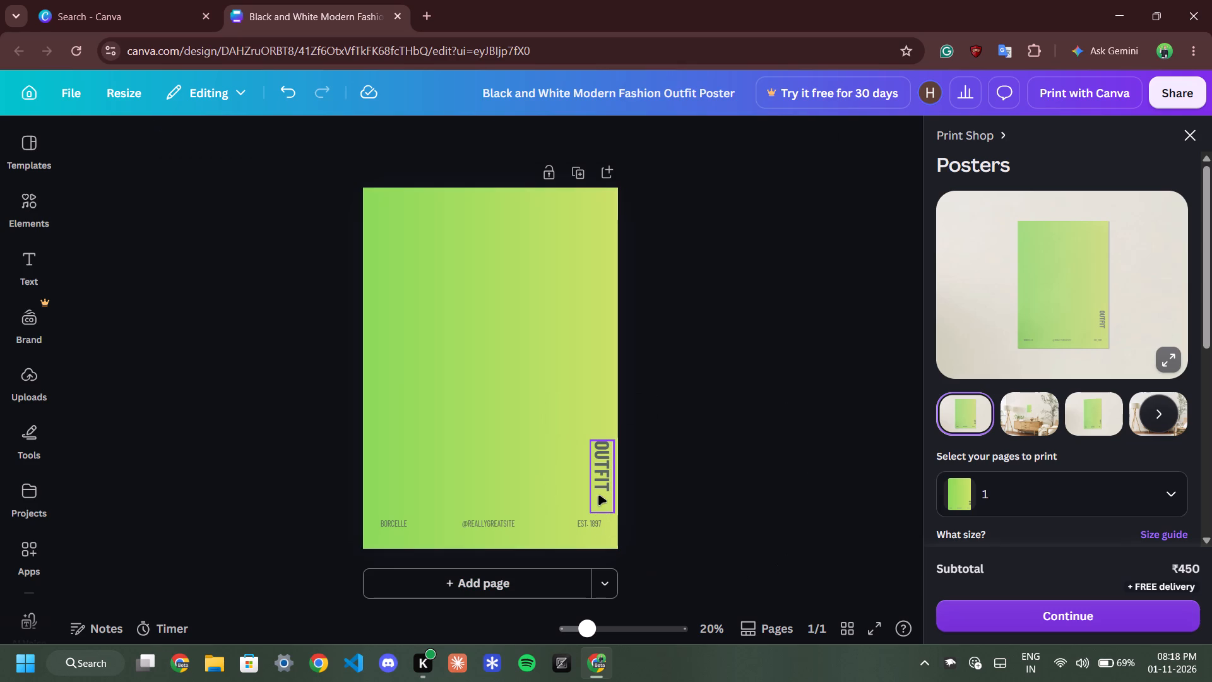
Rotate the vertical OUTFIT text so that it reads horizontally.
left_click(598, 495)
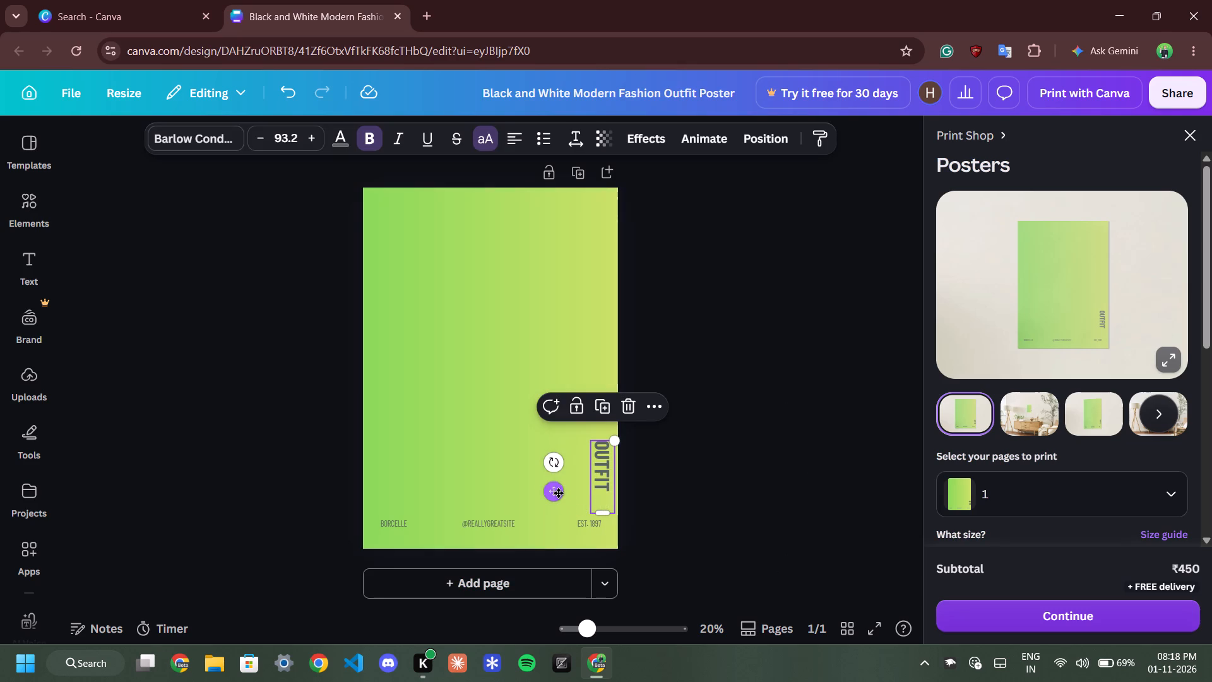
left_click_drag(552, 467, 511, 479)
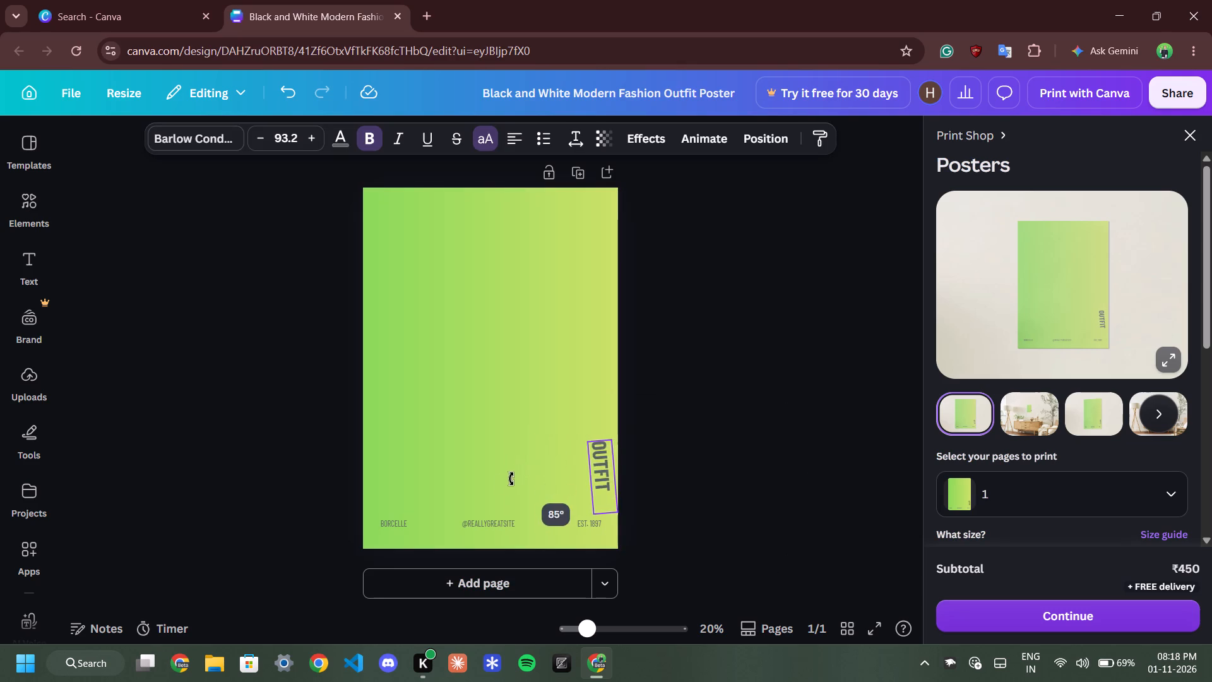
left_click_drag(511, 479, 489, 679)
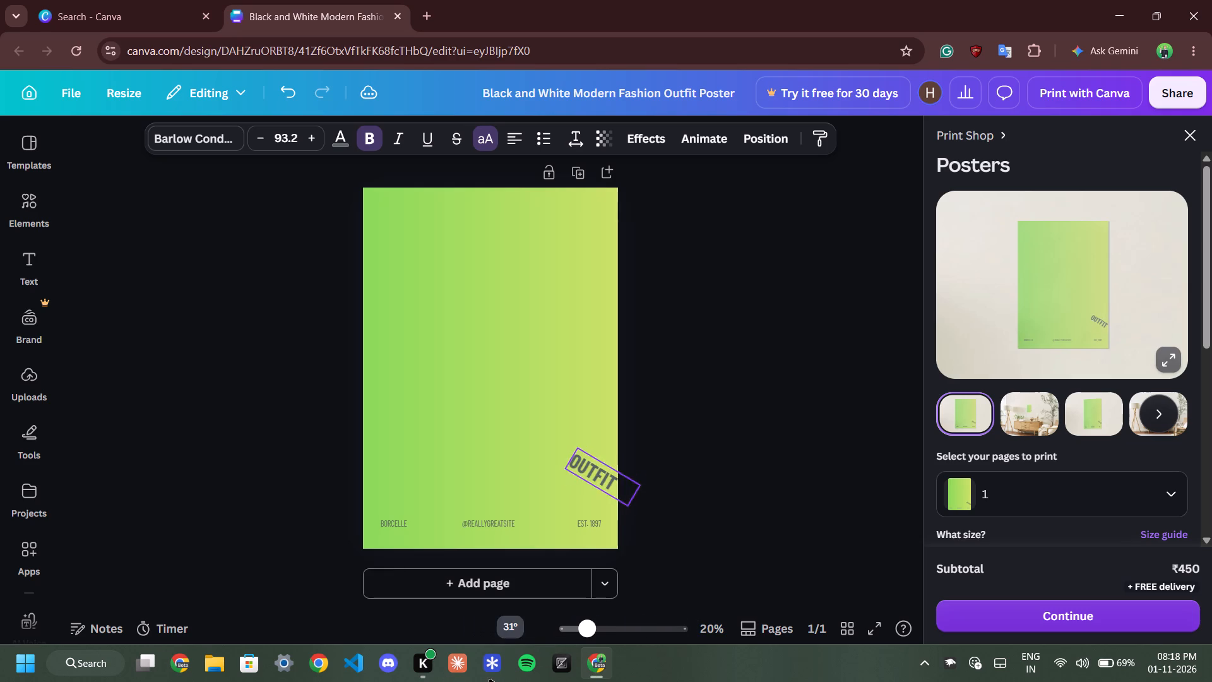
left_click_drag(489, 679, 568, 659)
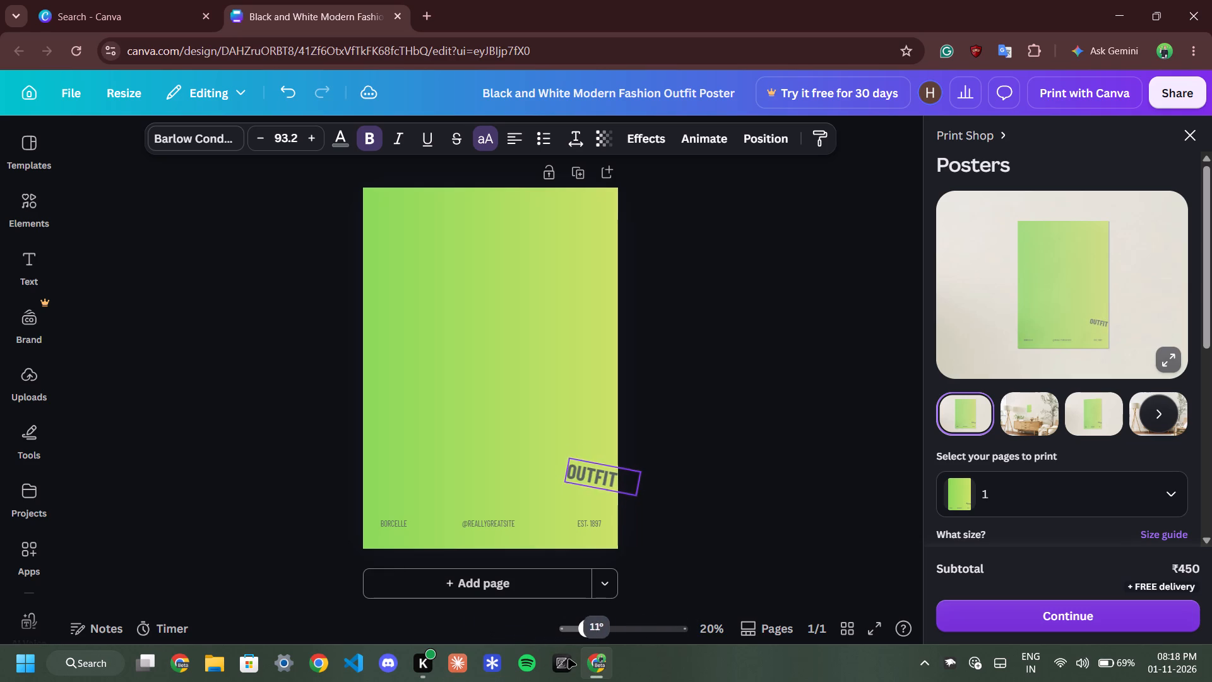
left_click_drag(568, 659, 592, 659)
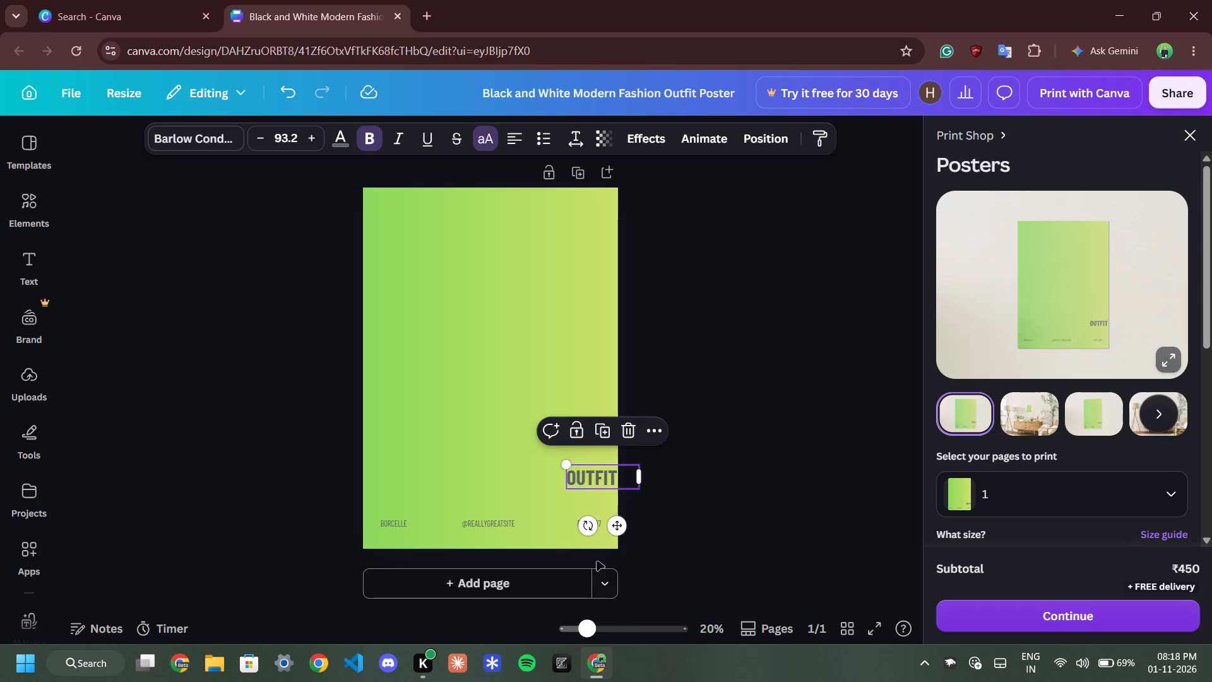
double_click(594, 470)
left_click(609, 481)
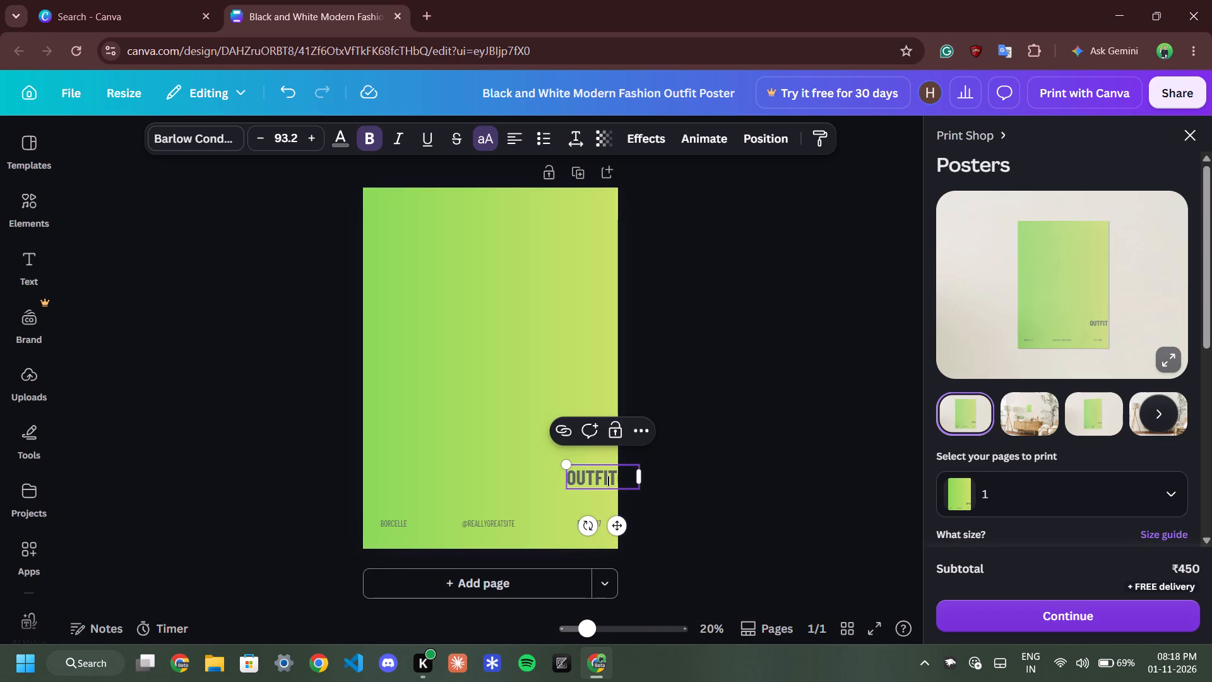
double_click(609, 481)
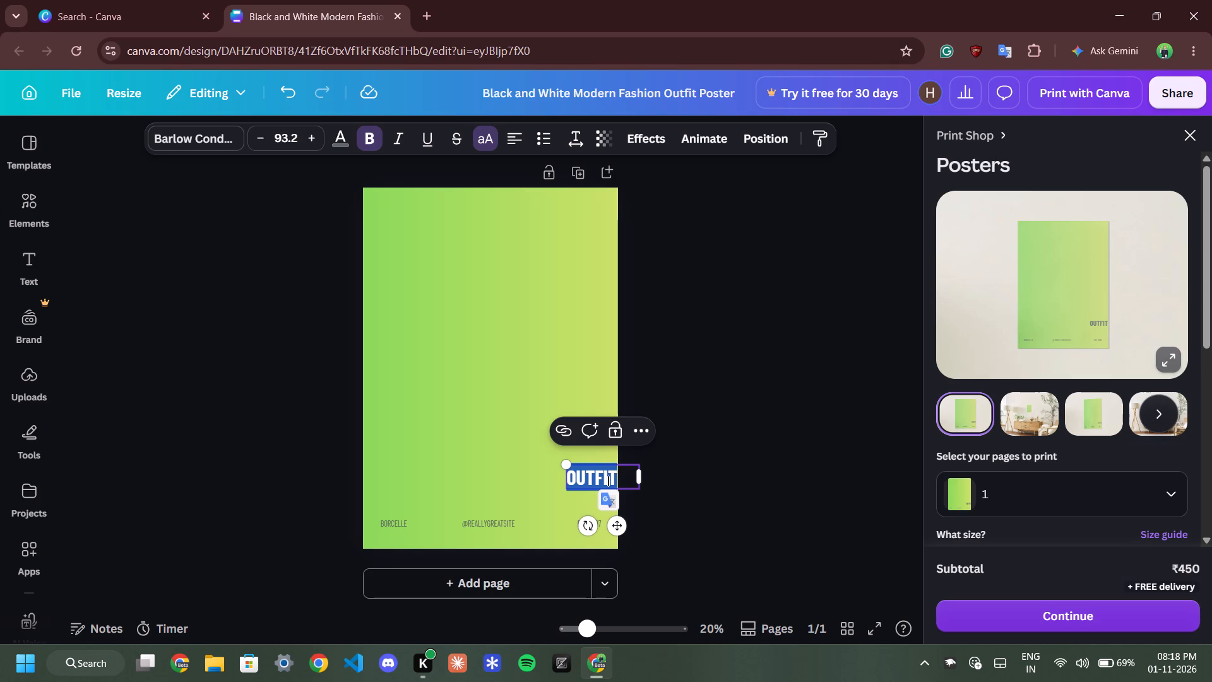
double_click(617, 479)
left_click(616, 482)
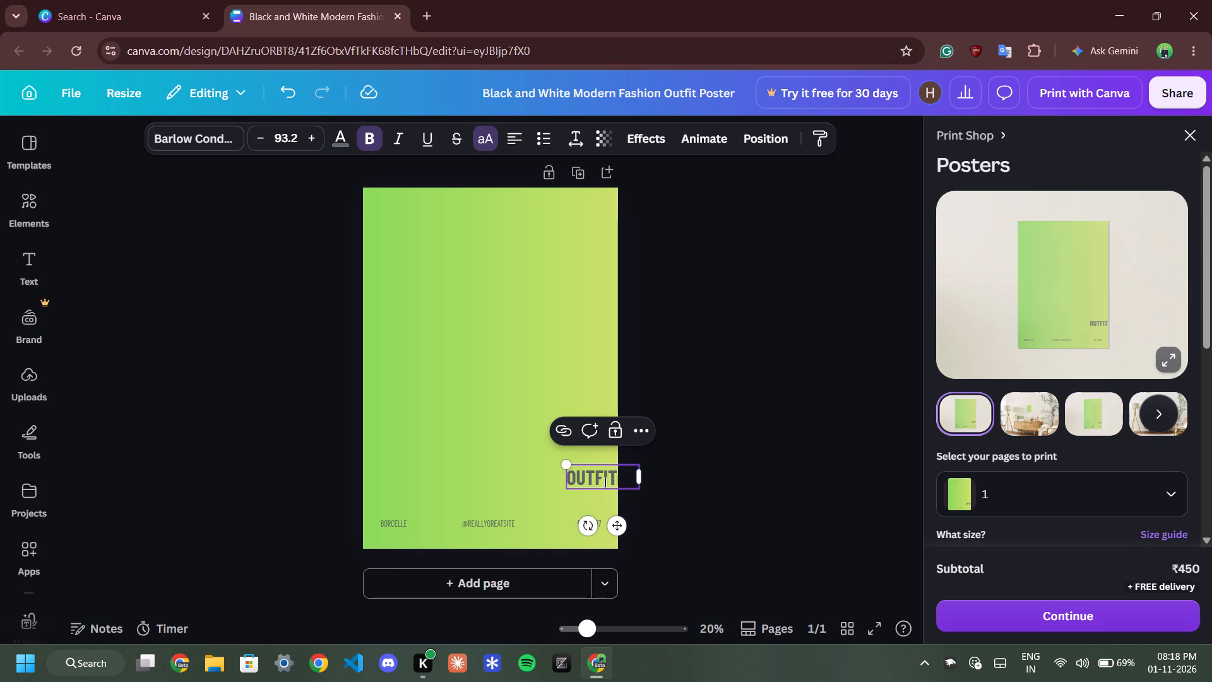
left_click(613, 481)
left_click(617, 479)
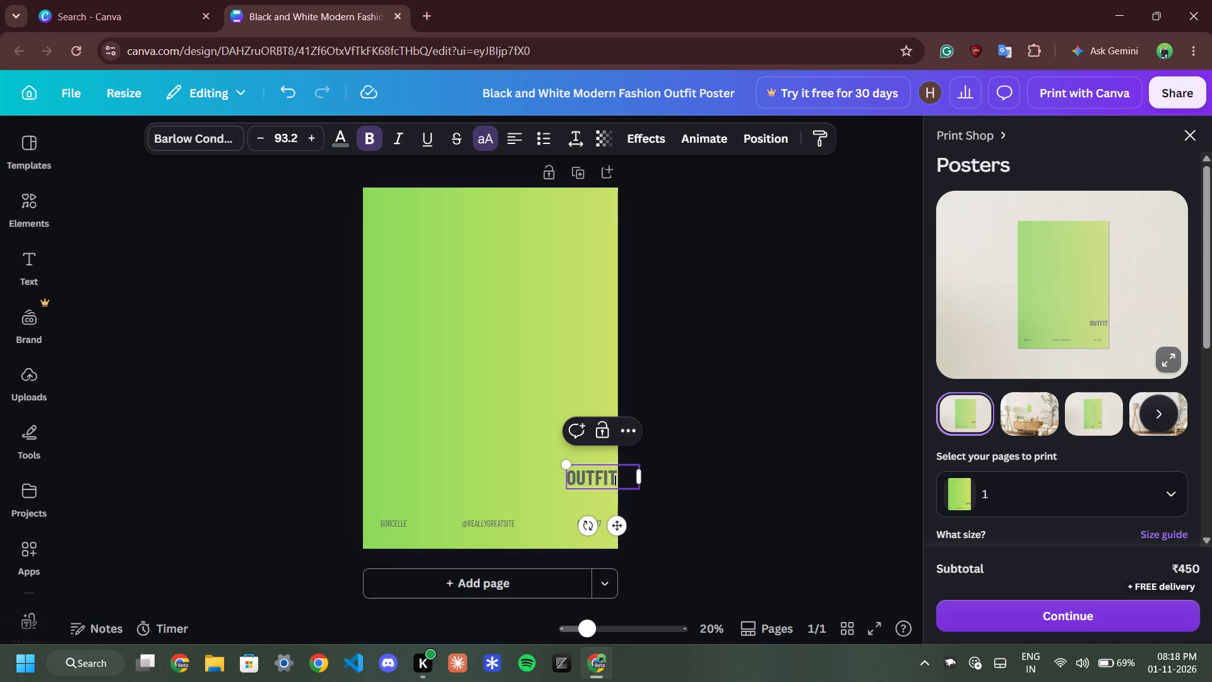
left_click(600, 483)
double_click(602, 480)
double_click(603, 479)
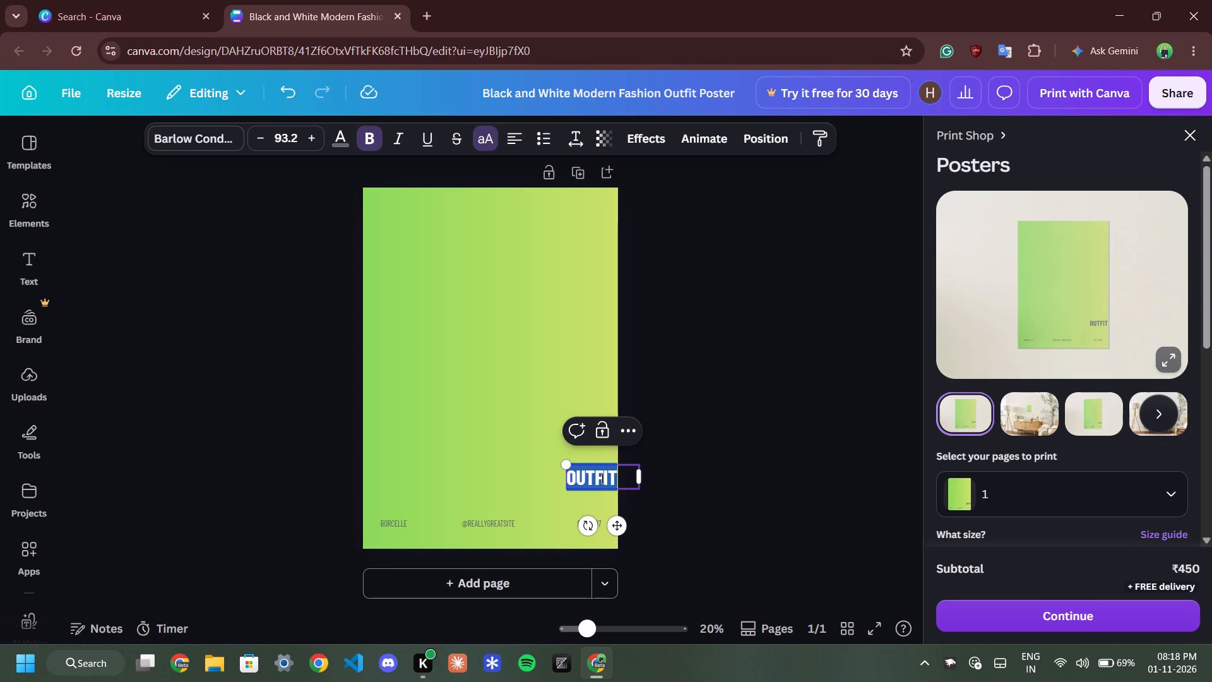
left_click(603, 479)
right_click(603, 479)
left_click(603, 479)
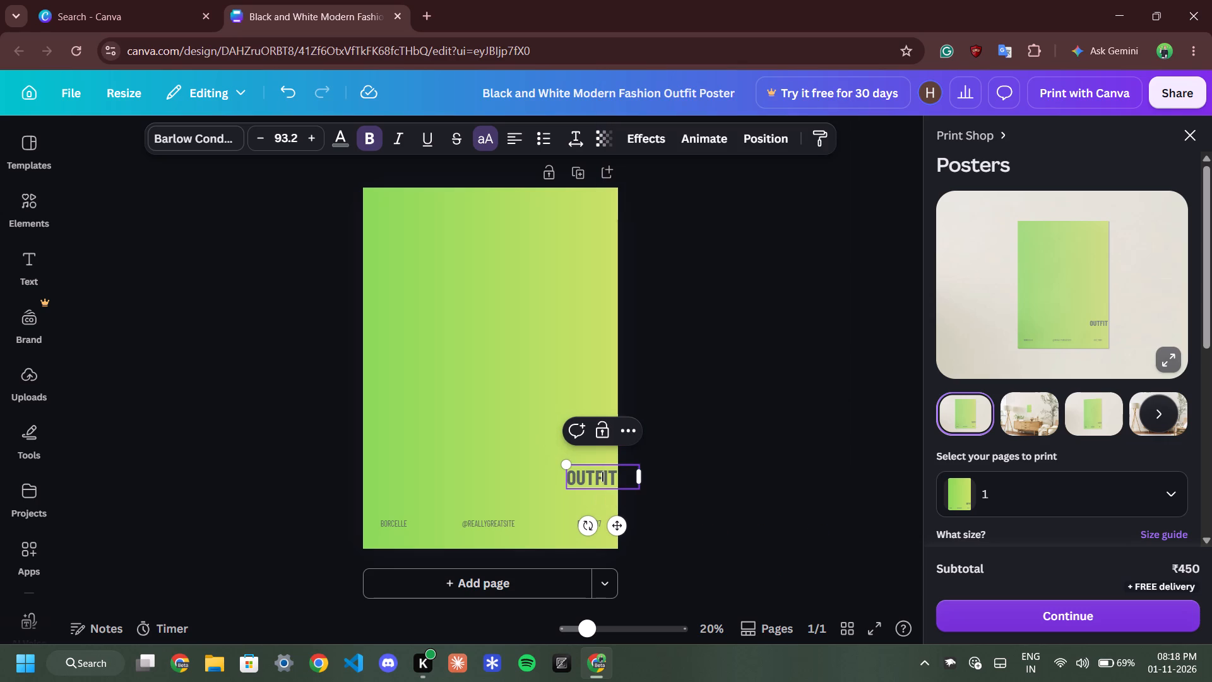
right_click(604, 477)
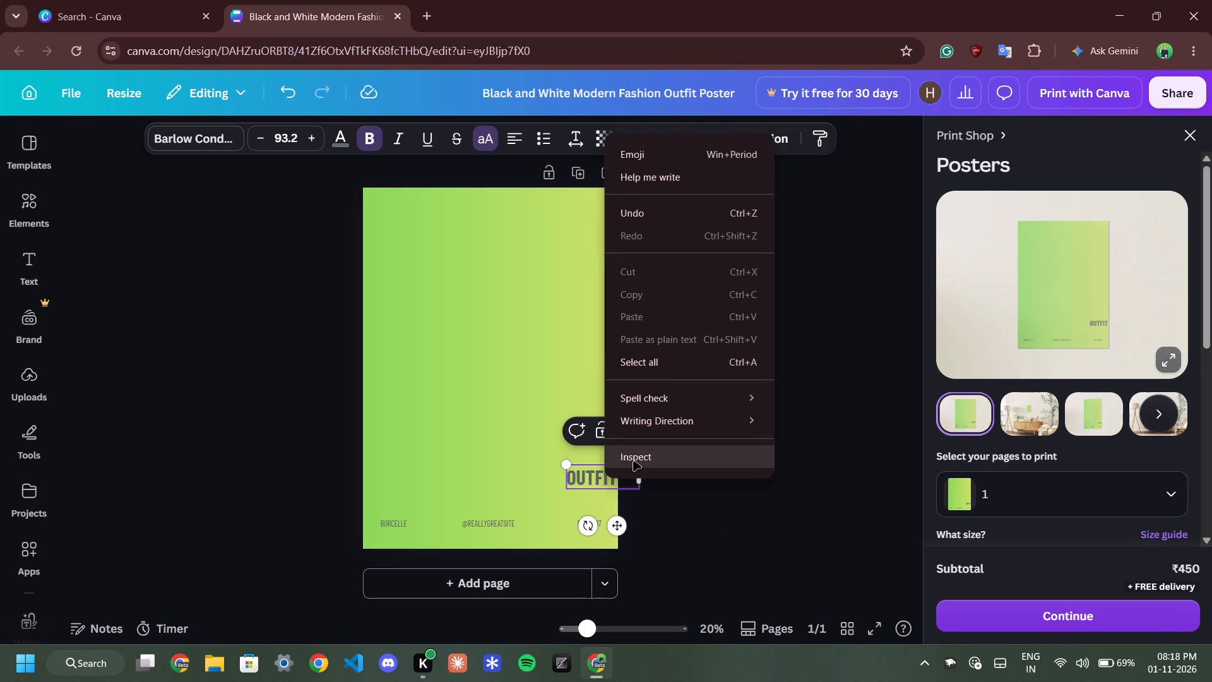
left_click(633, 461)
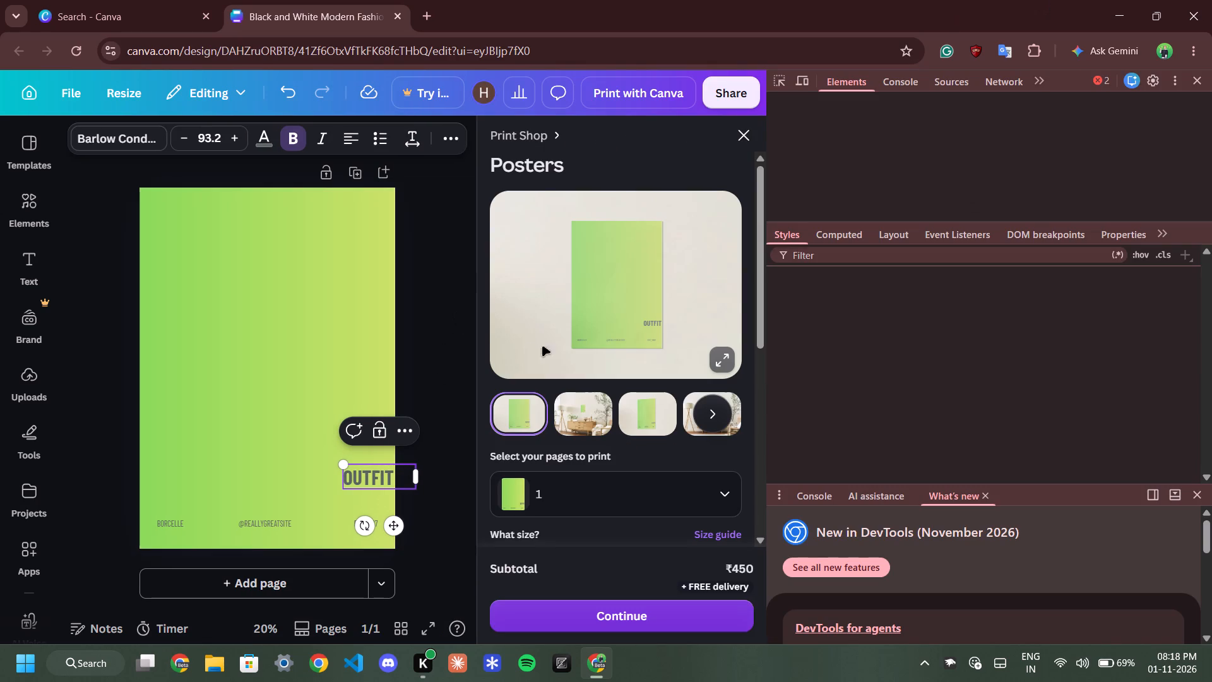
Close the browser's developer tools and the Print Shop Posters panel.
left_click_drag(542, 343, 553, 336)
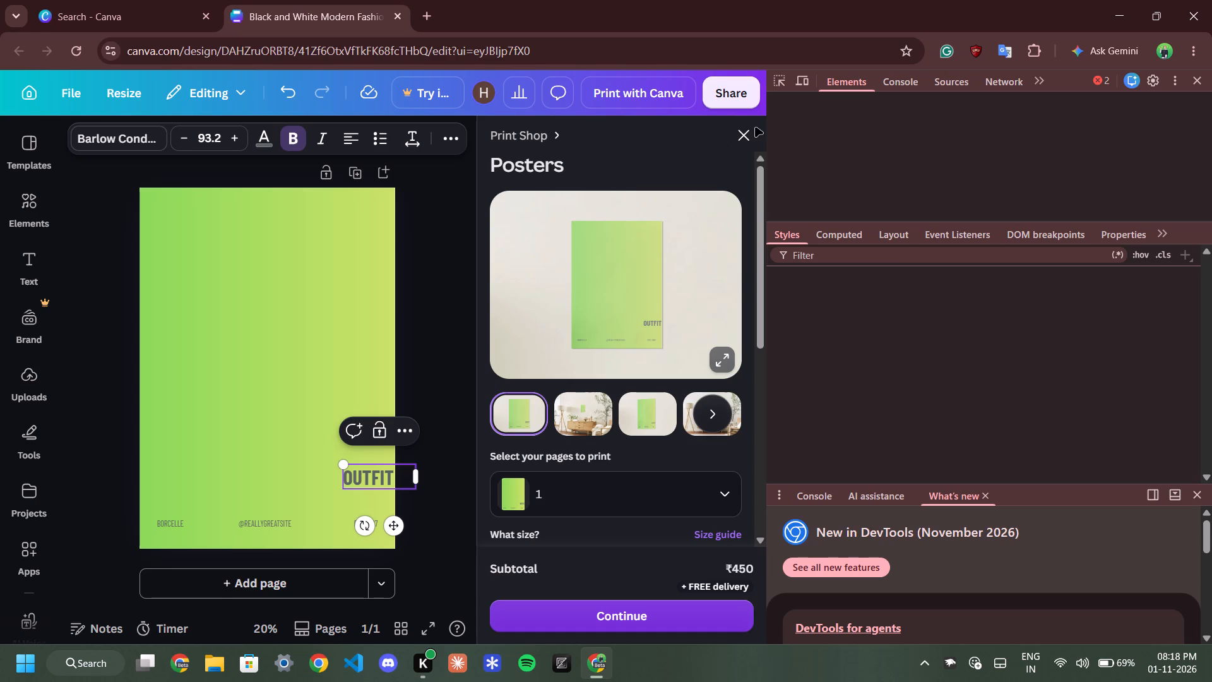
left_click(755, 127)
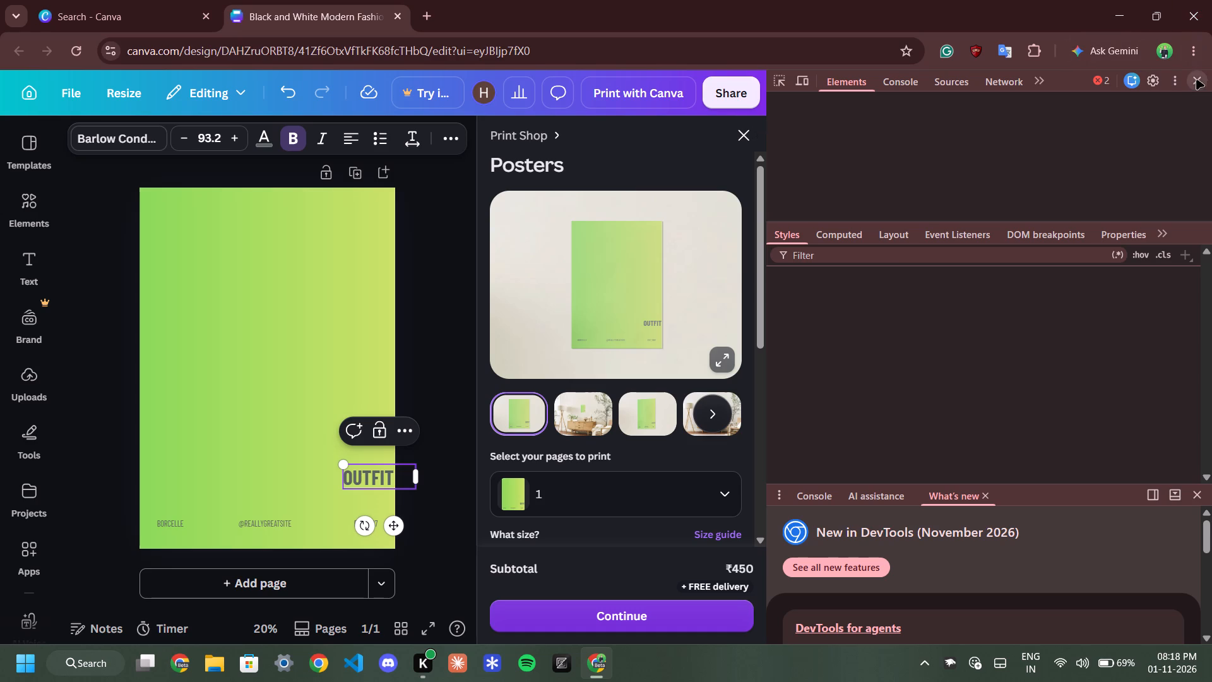
left_click(1196, 80)
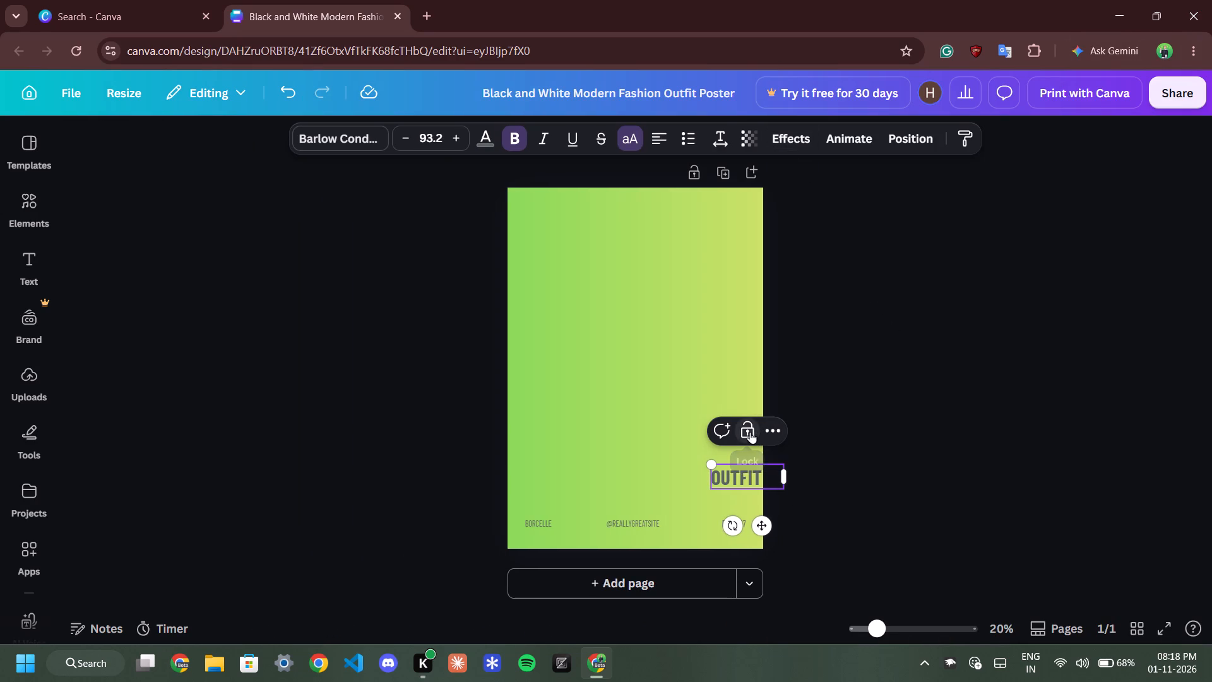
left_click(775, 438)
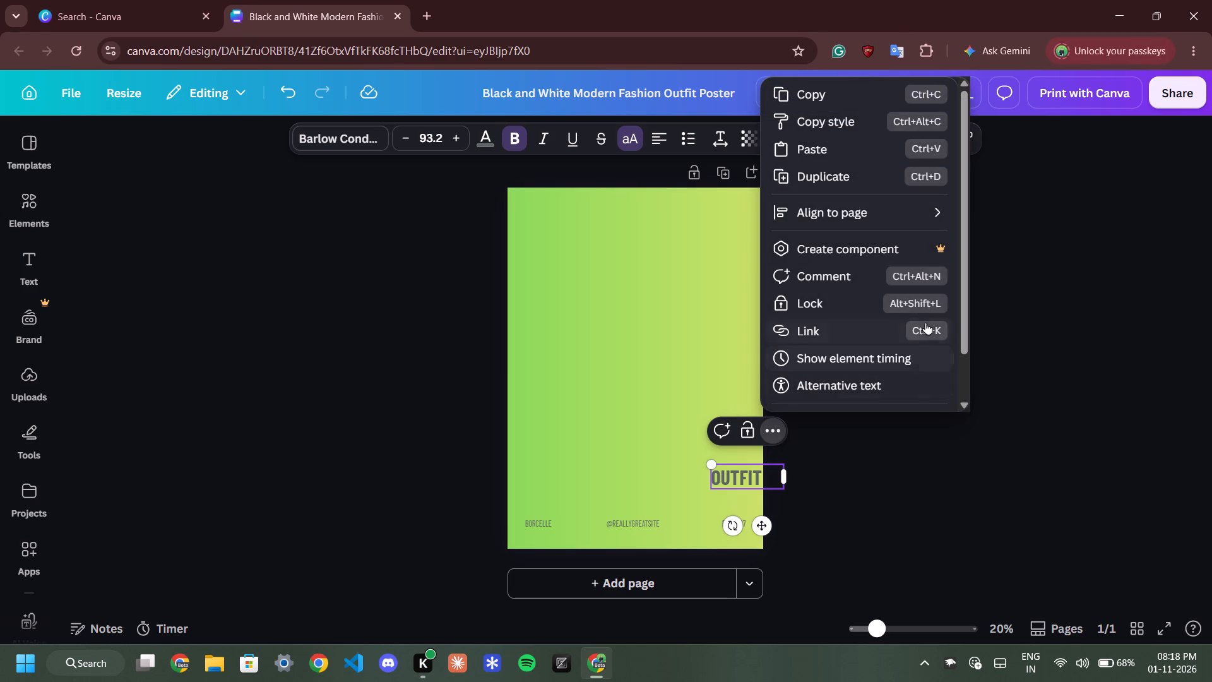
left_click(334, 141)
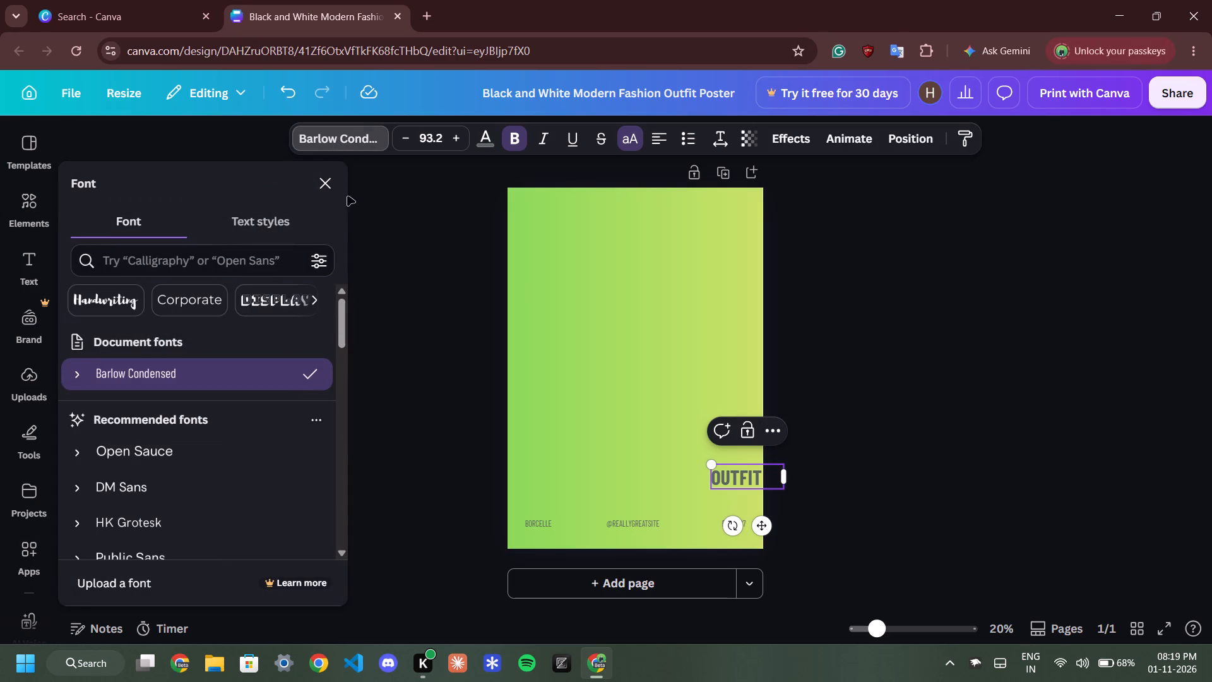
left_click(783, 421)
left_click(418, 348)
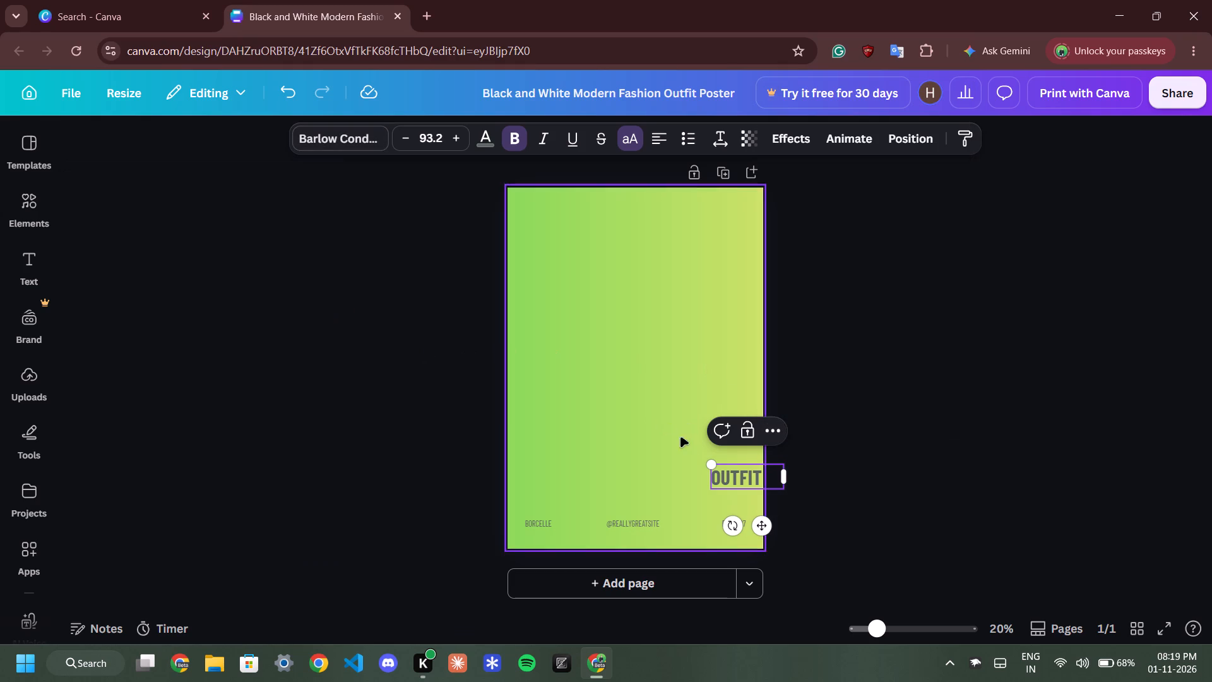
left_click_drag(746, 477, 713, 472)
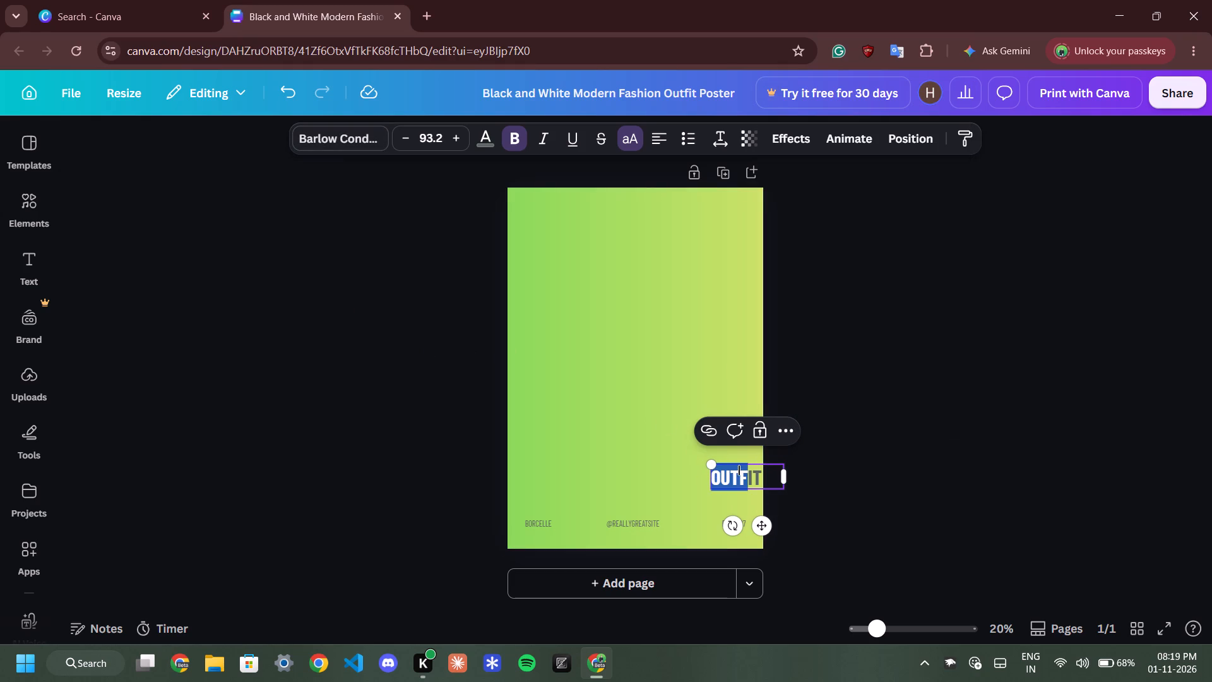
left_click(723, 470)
Move the OUTFIT text inward from the poster's edge and delete it from the design.
left_click_drag(761, 529, 743, 525)
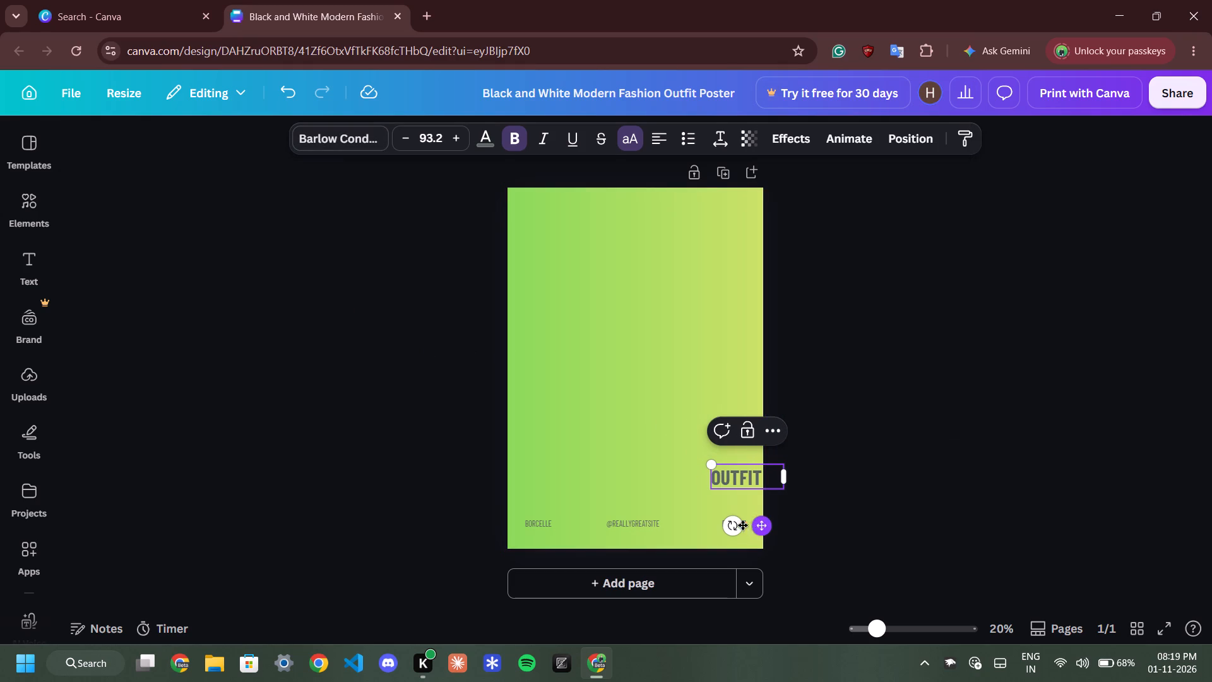
left_click_drag(743, 525, 627, 479)
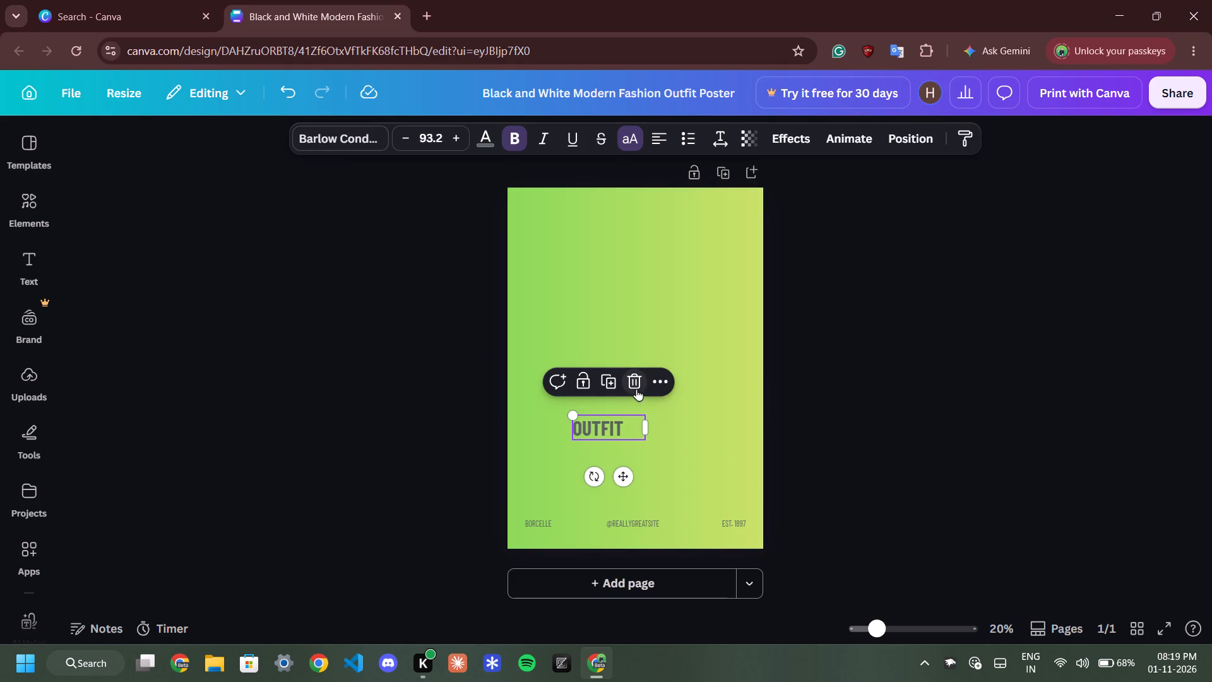
left_click(636, 385)
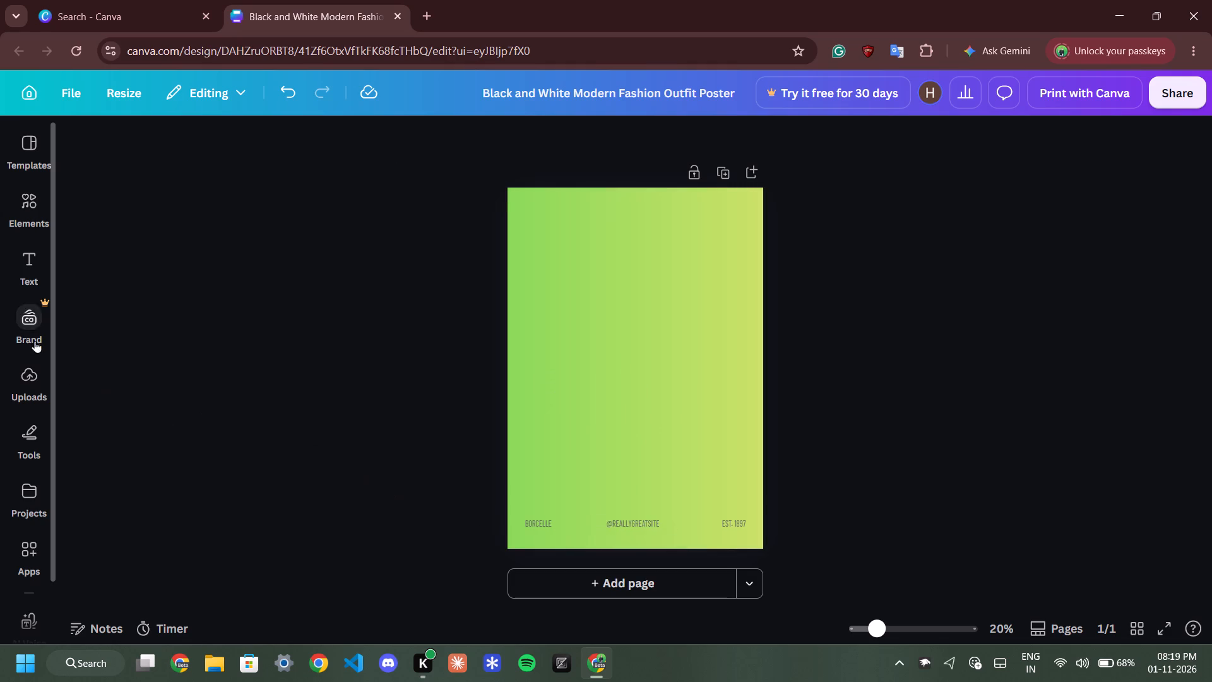
Add a text box in the default subheading style to the poster.
left_click(27, 285)
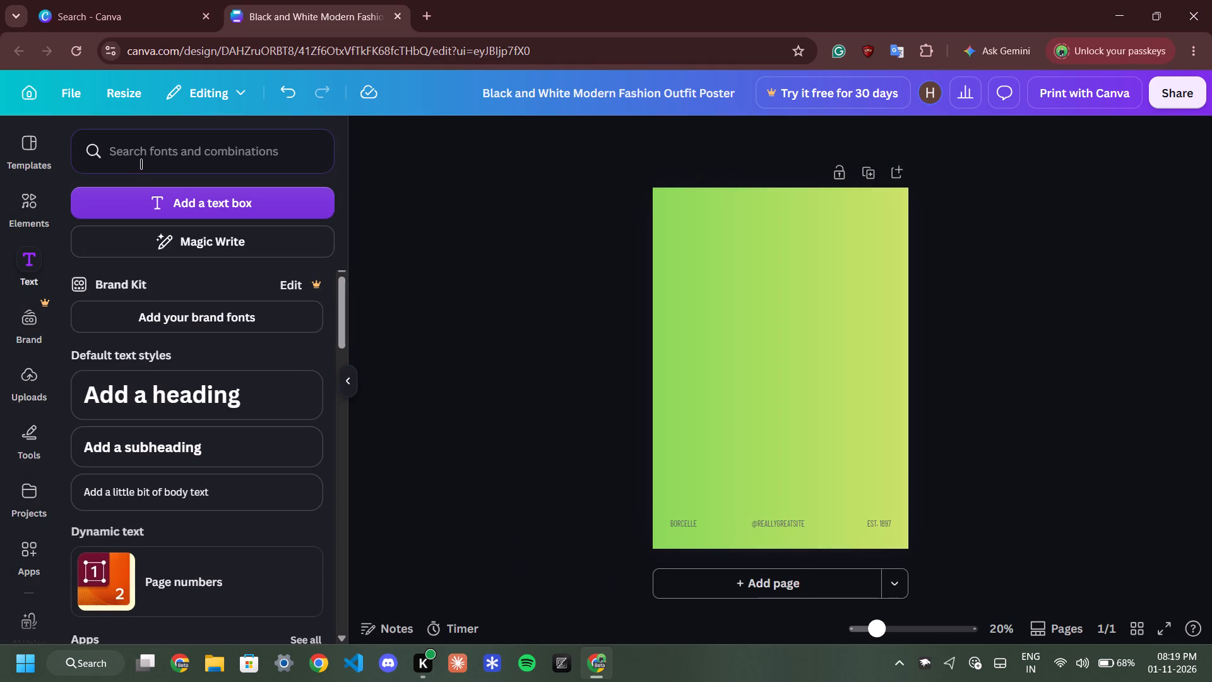
left_click(197, 446)
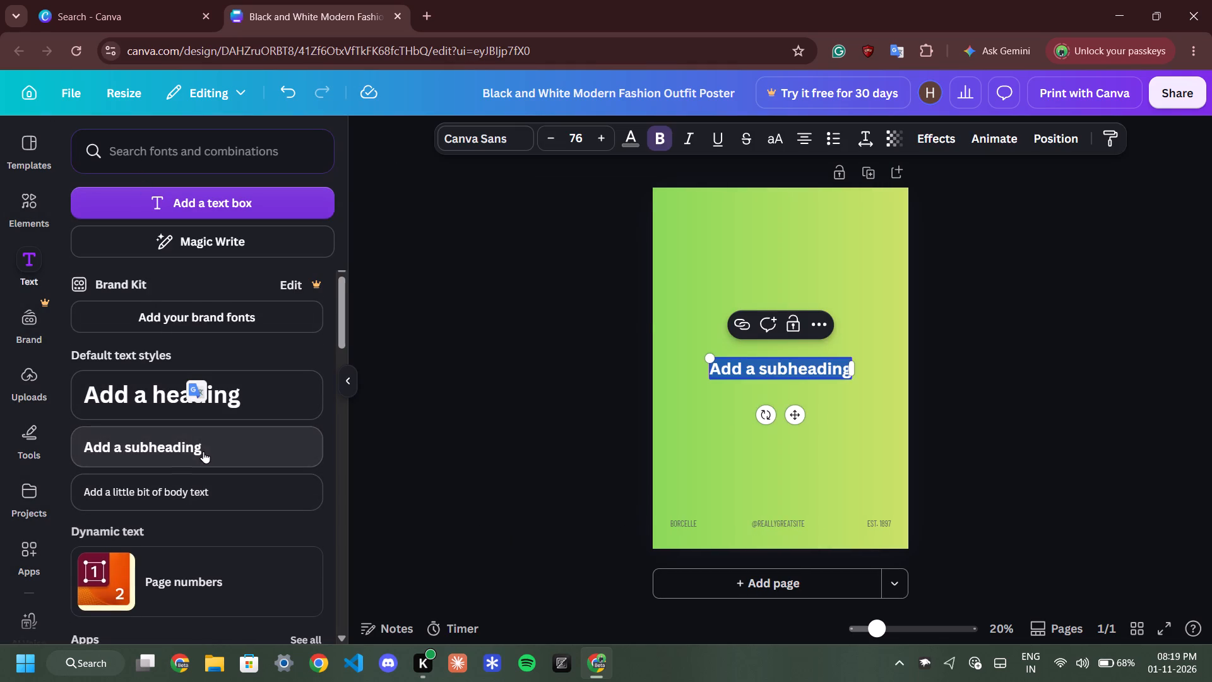
Select the whole "Add a subheading" placeholder text in the new text box for editing.
double_click(799, 366)
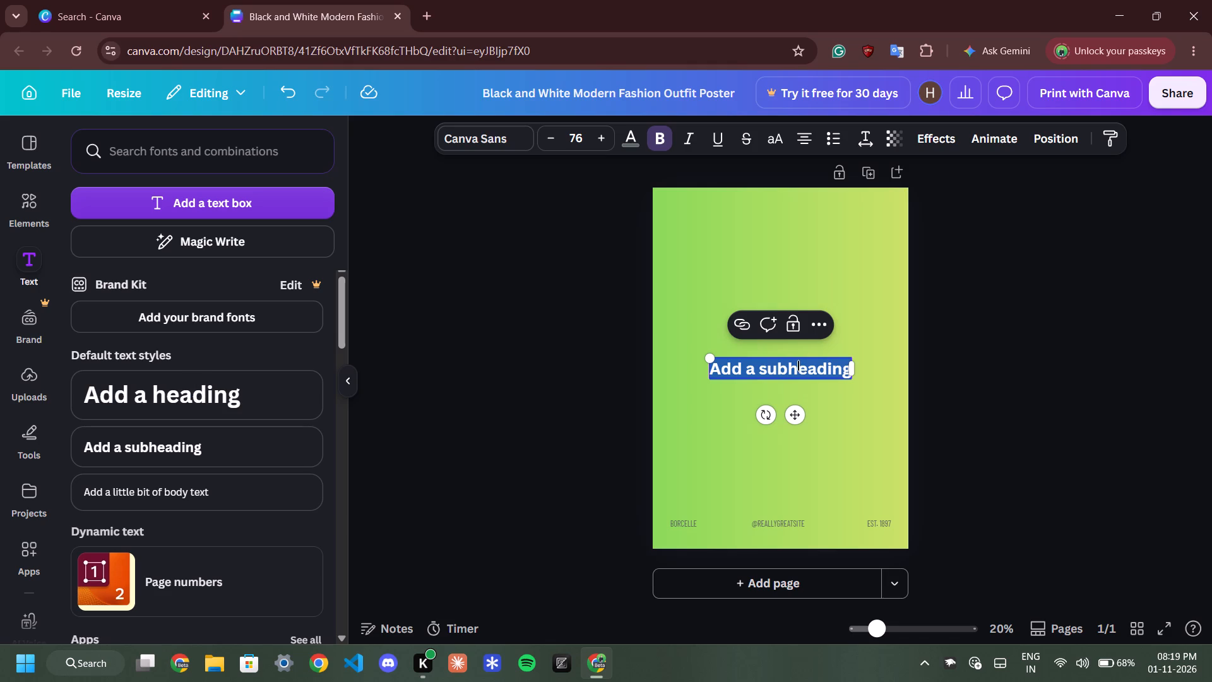
left_click(793, 371)
left_click(790, 367)
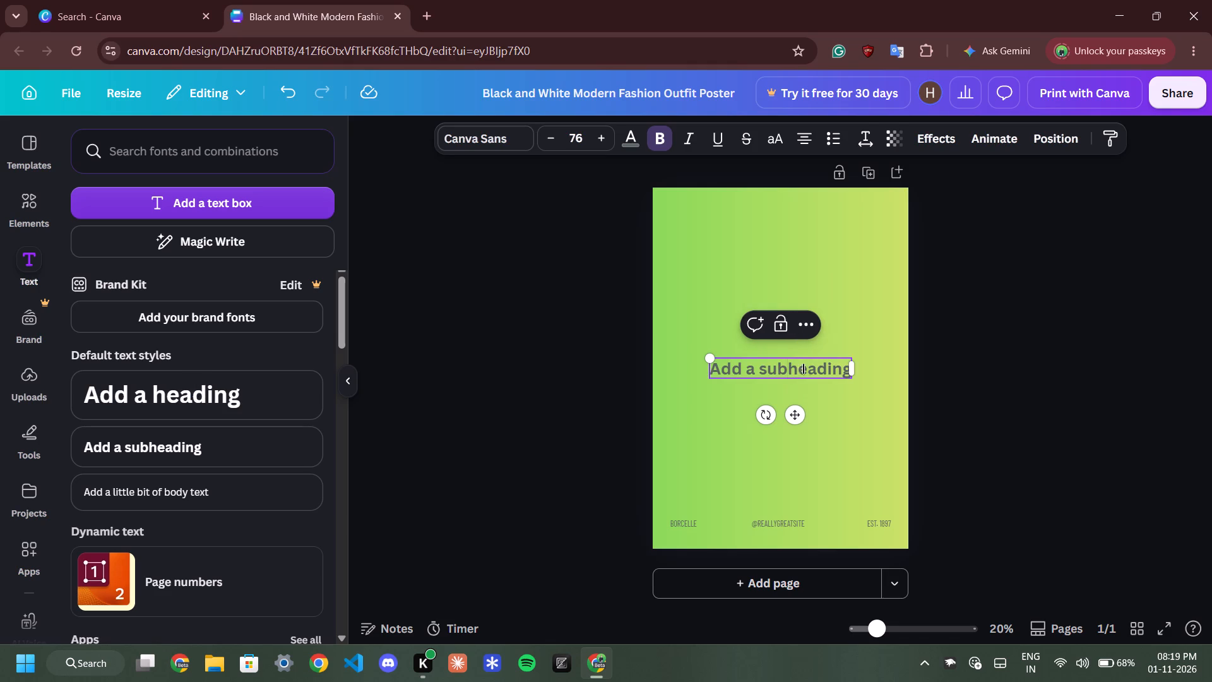
left_click(824, 370)
left_click_drag(840, 371, 757, 388)
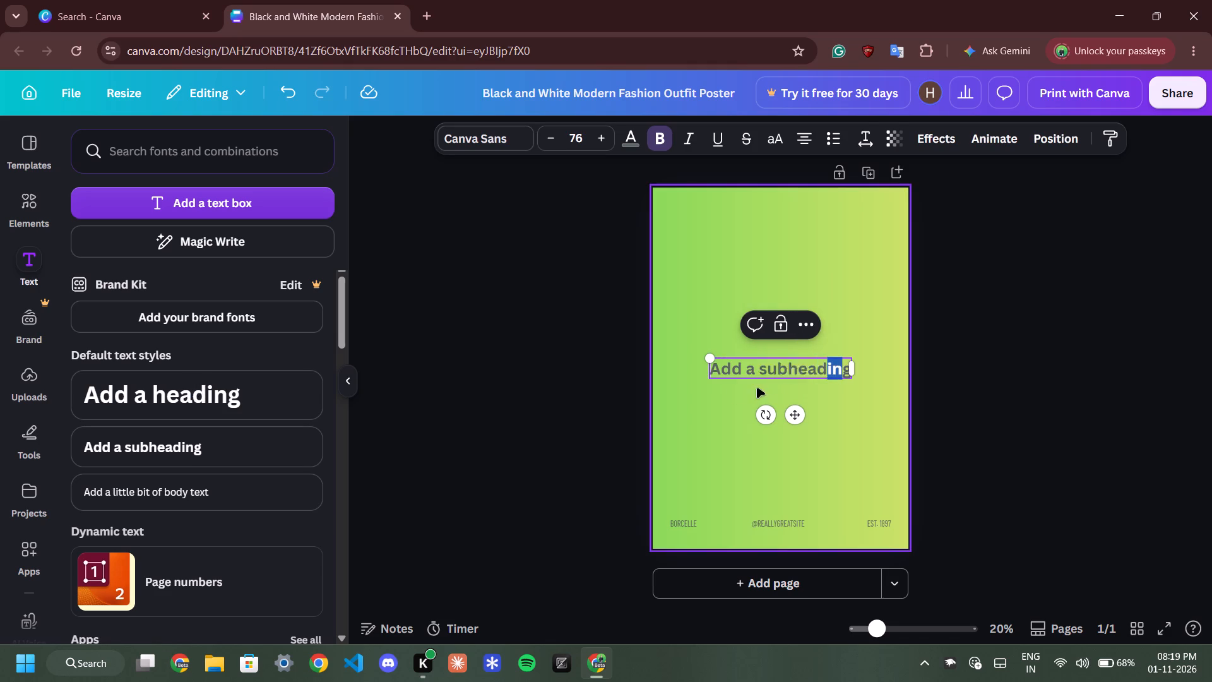
left_click_drag(757, 388, 689, 393)
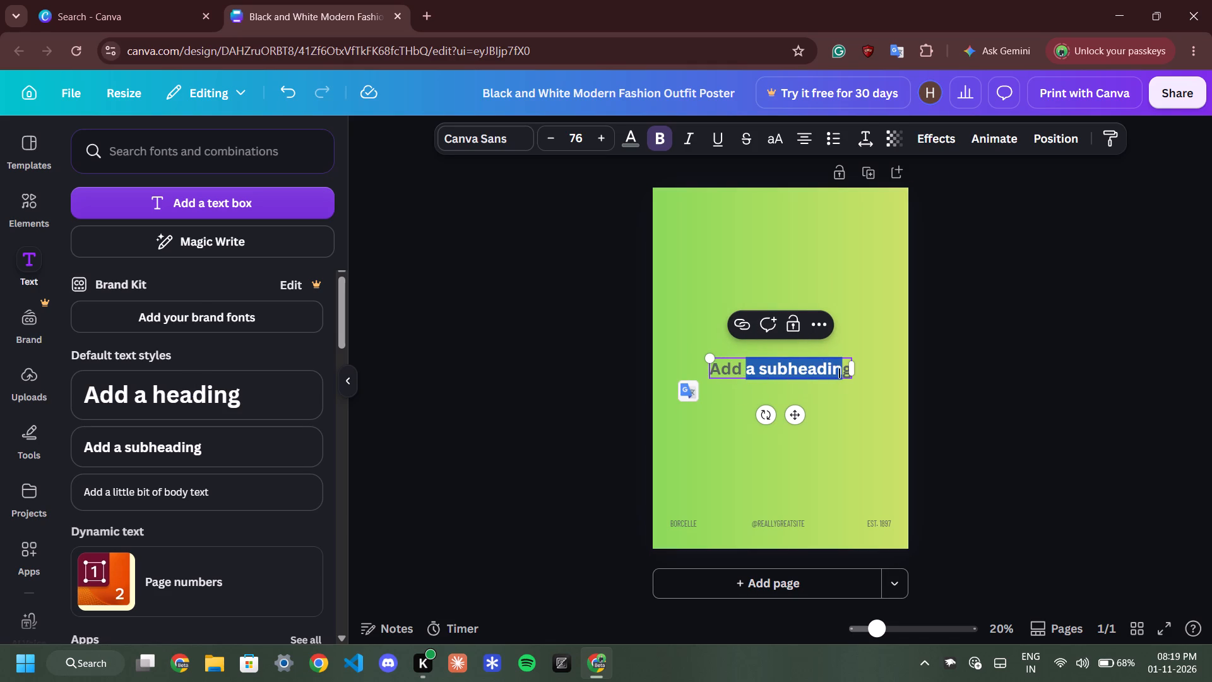
left_click(840, 372)
left_click_drag(848, 371, 828, 378)
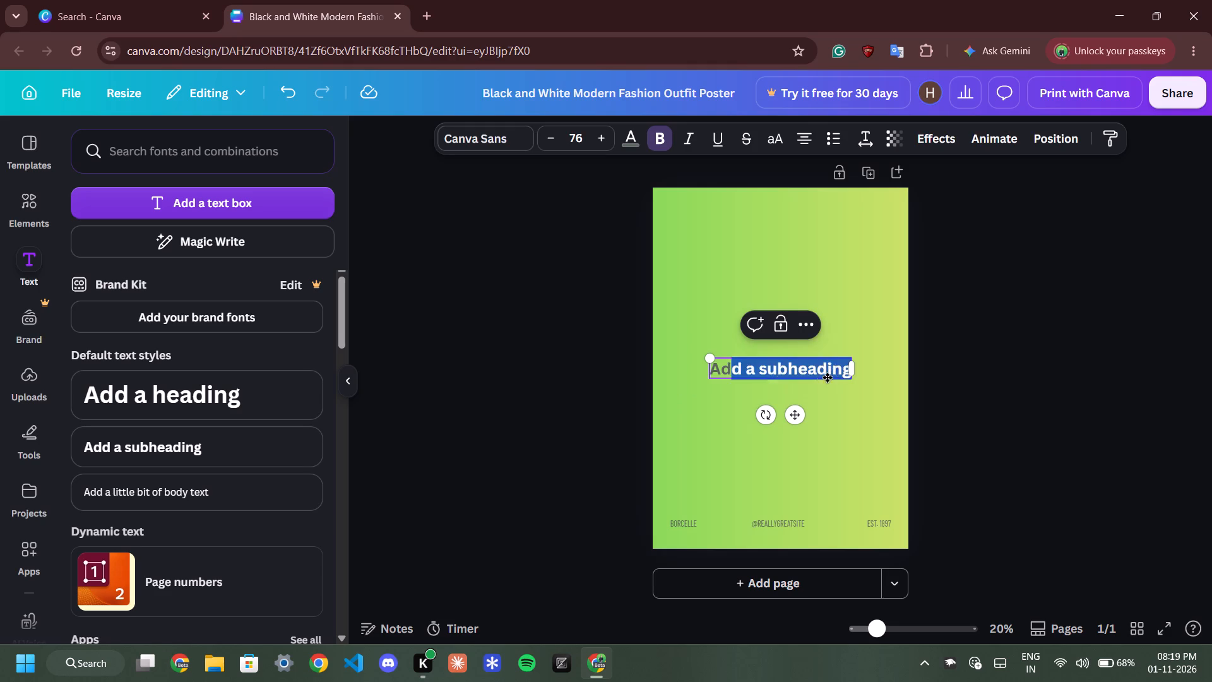
left_click_drag(828, 378, 625, 406)
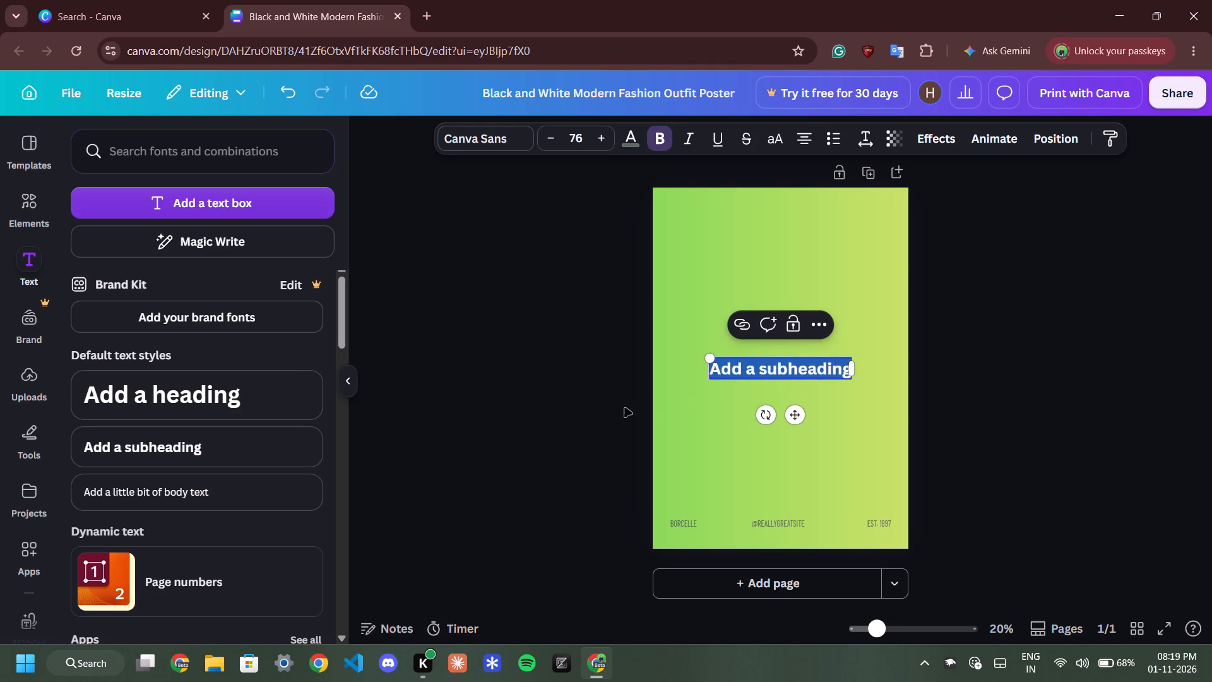
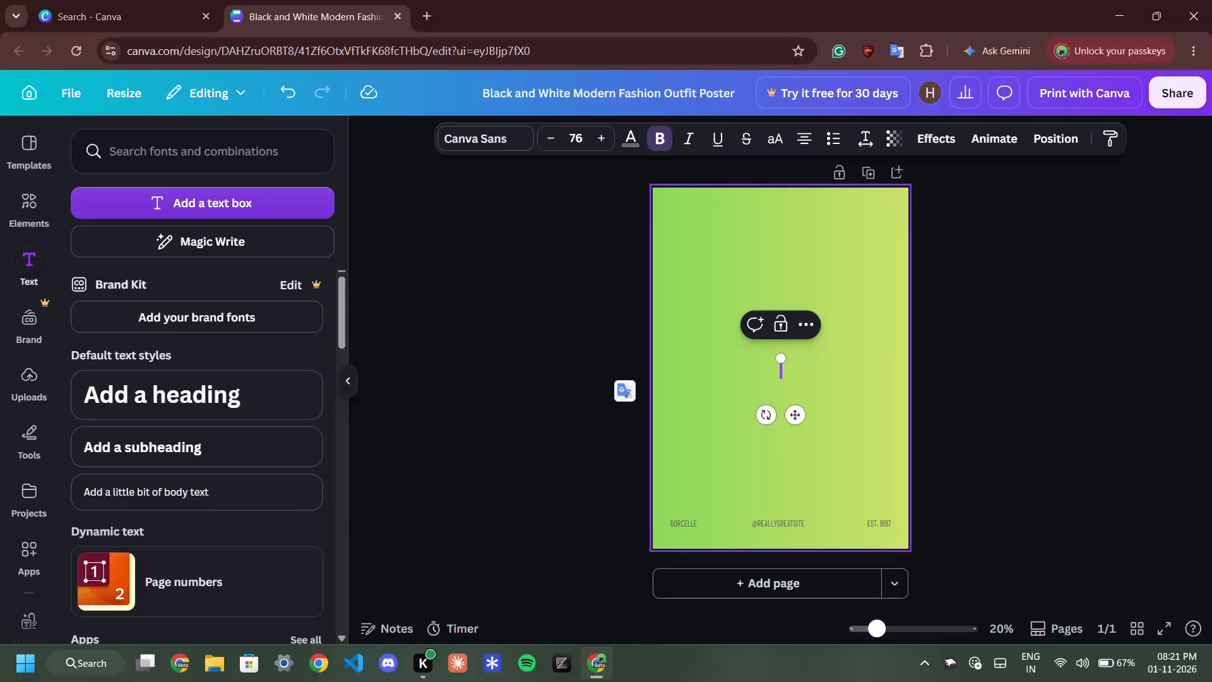
Replace the selected subheading placeholder text with "XD".
type("XD")
Search the fonts for BARLOW and set the XD text's font to Barlow Condensed.
left_click(500, 141)
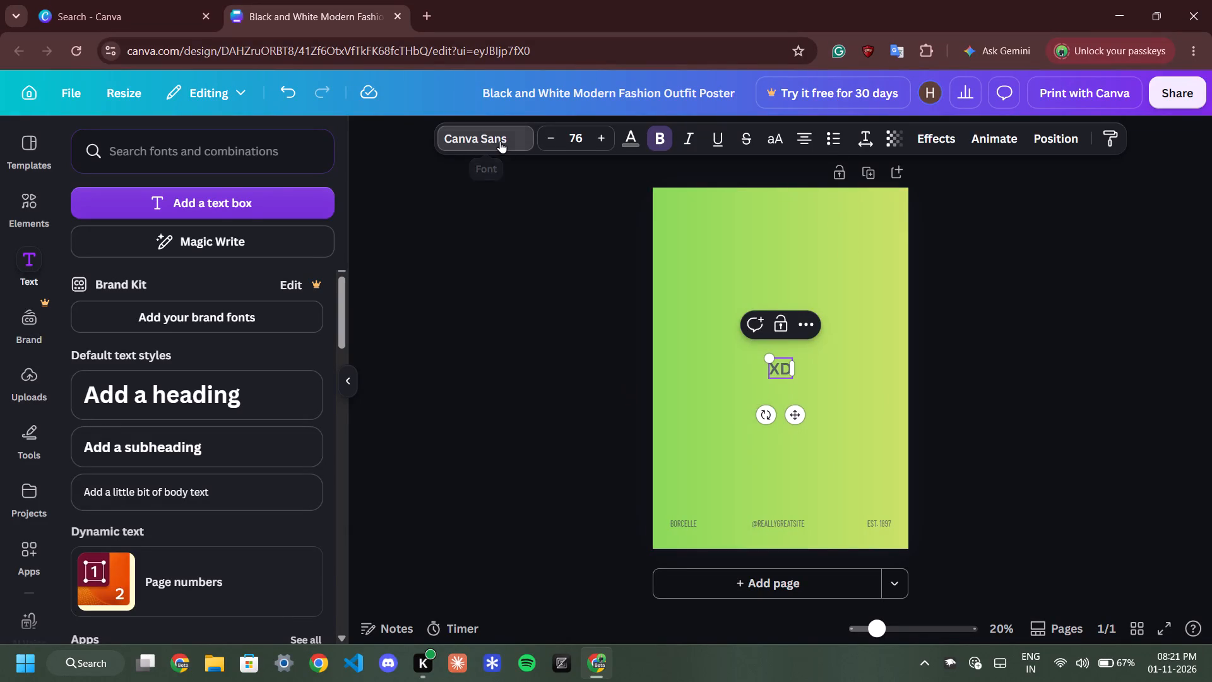
double_click(500, 141)
left_click(188, 218)
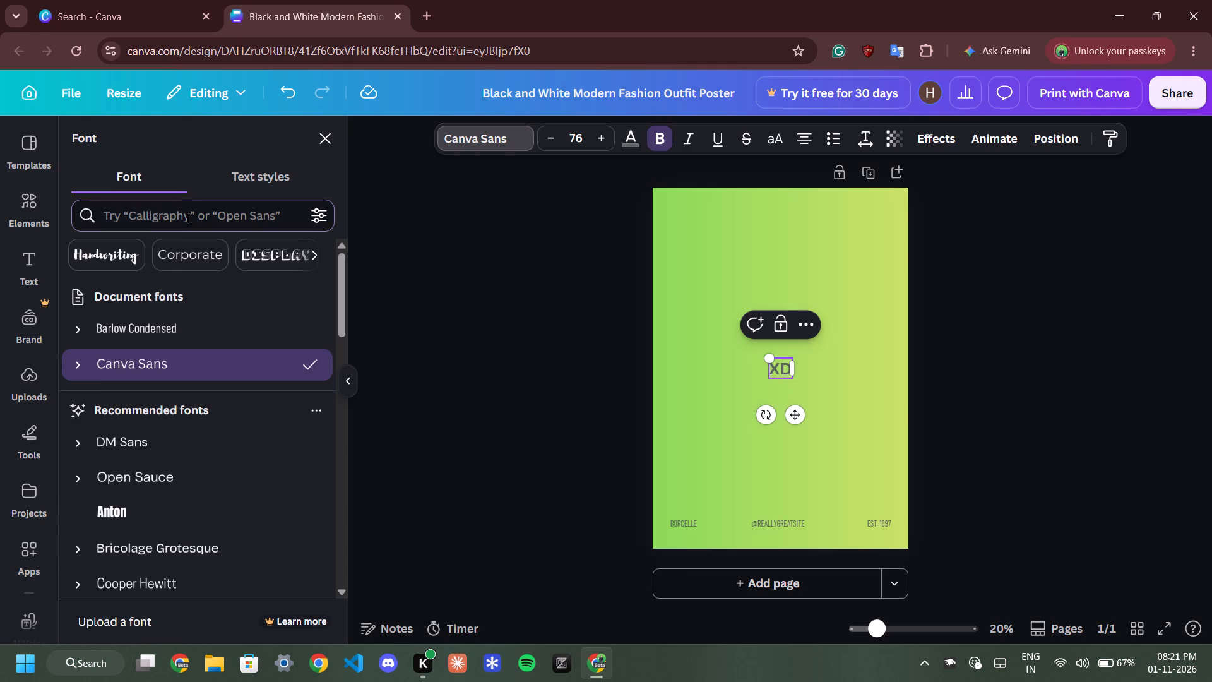
left_click(165, 217)
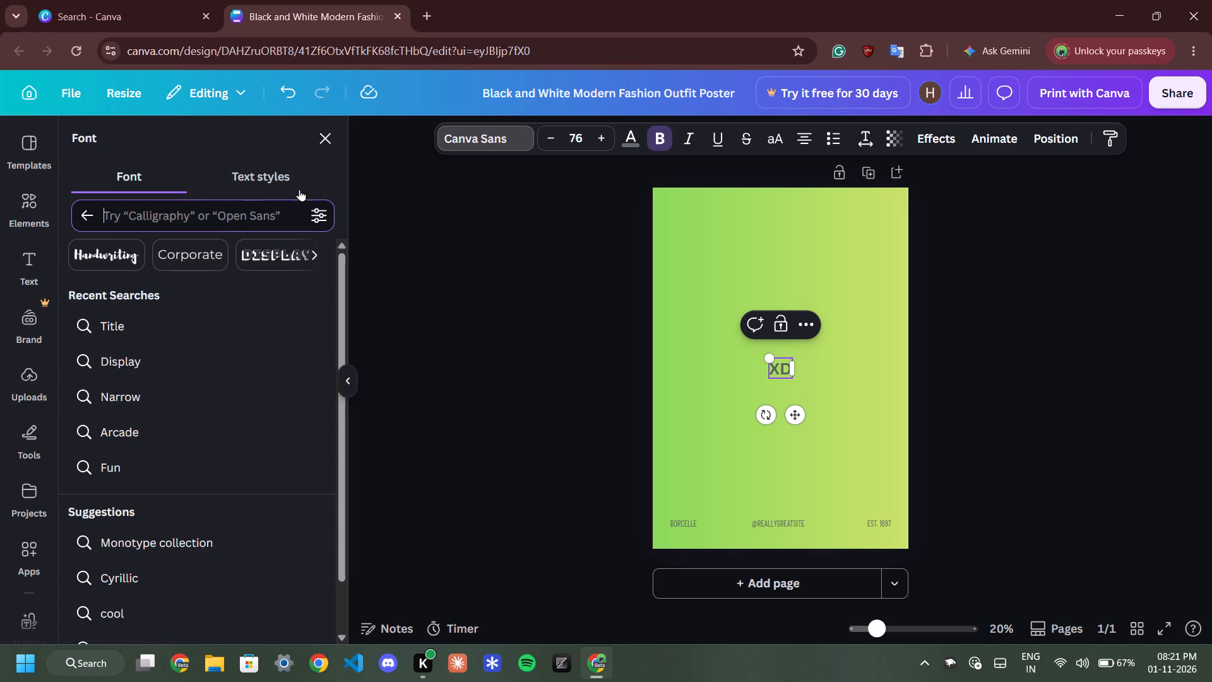
left_click(480, 218)
left_click(482, 145)
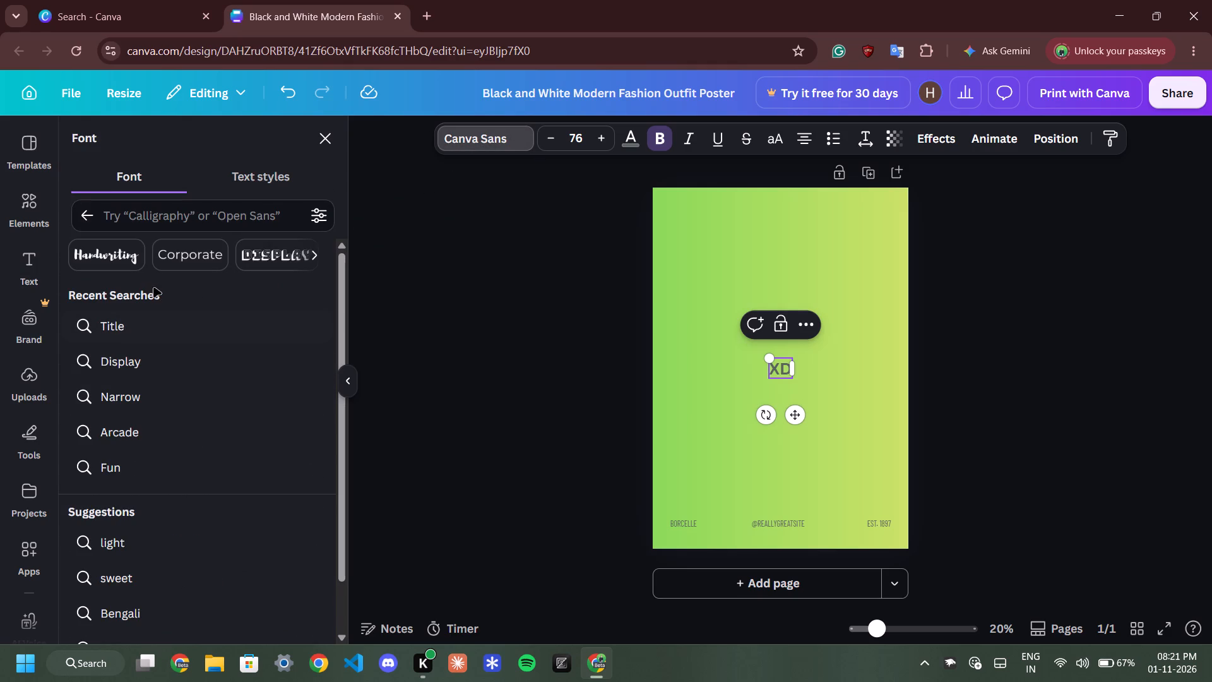
scroll(235, 302, "down", 2)
scroll(236, 302, "up", 4)
left_click(315, 254)
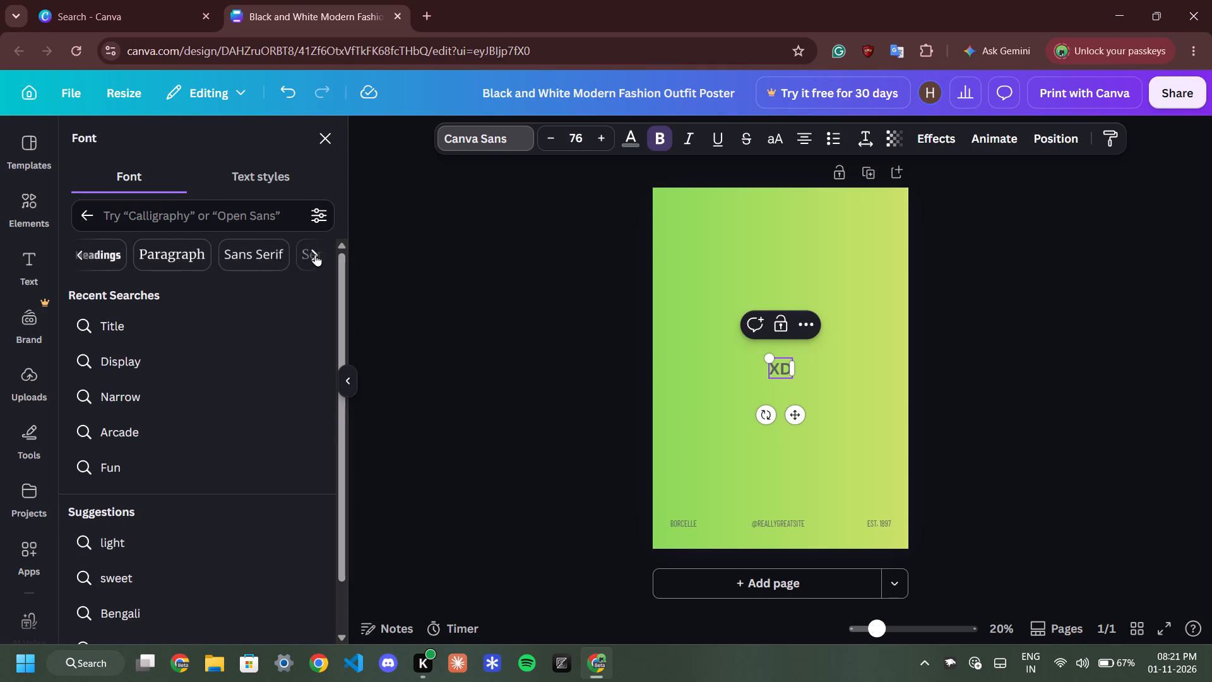
left_click(315, 254)
scroll(255, 332, "down", 11)
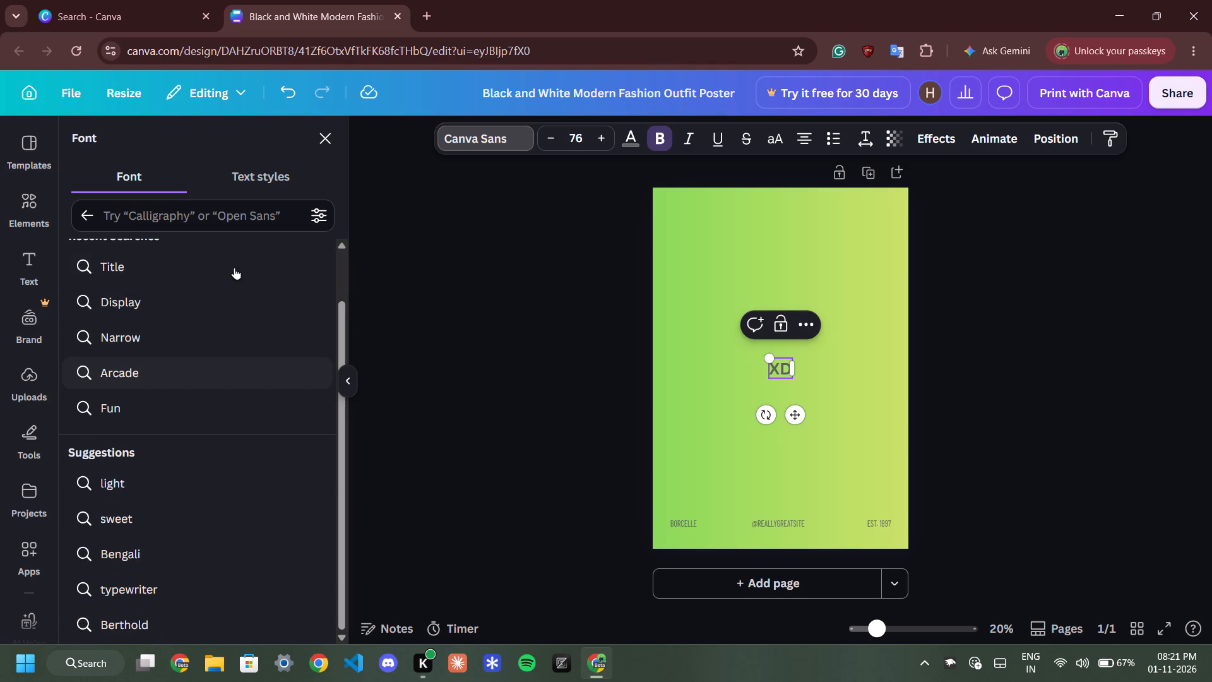
left_click(213, 224)
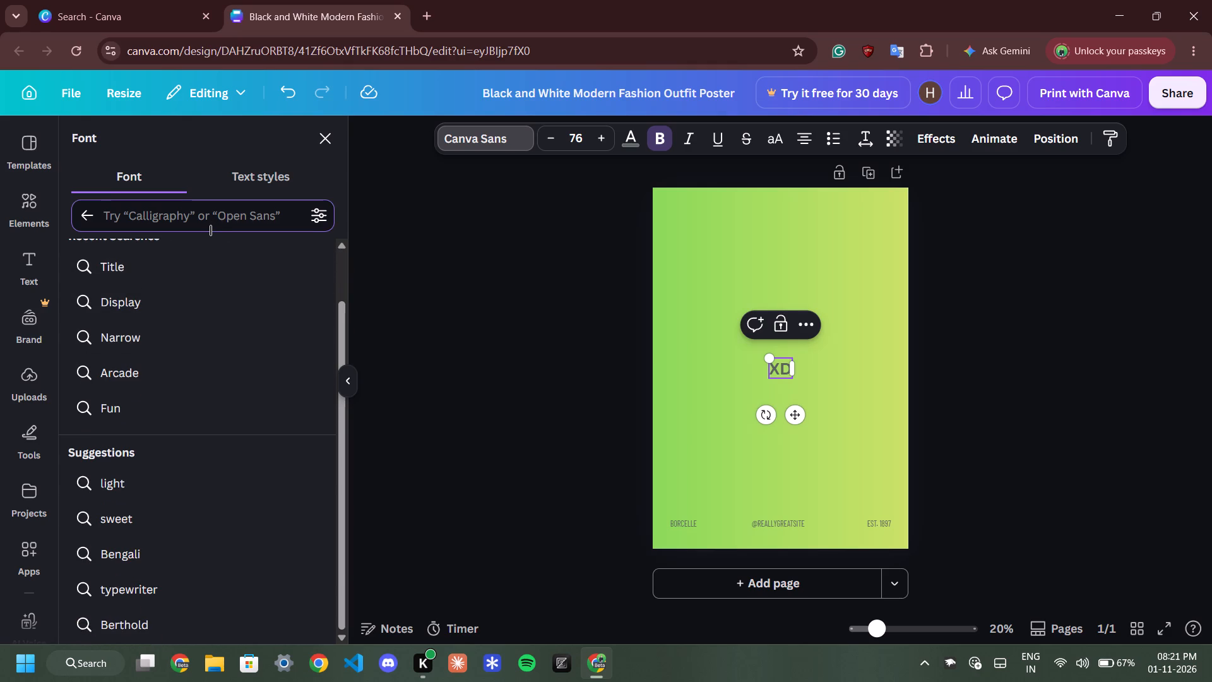
type("BAR")
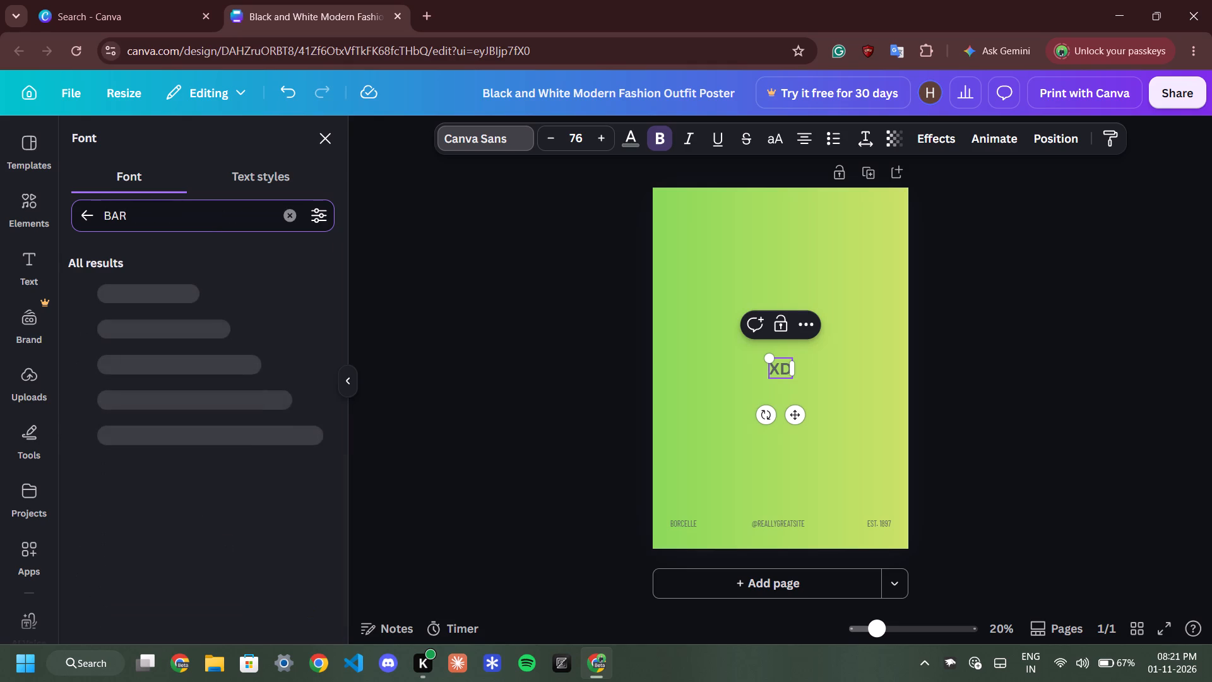
type("LO")
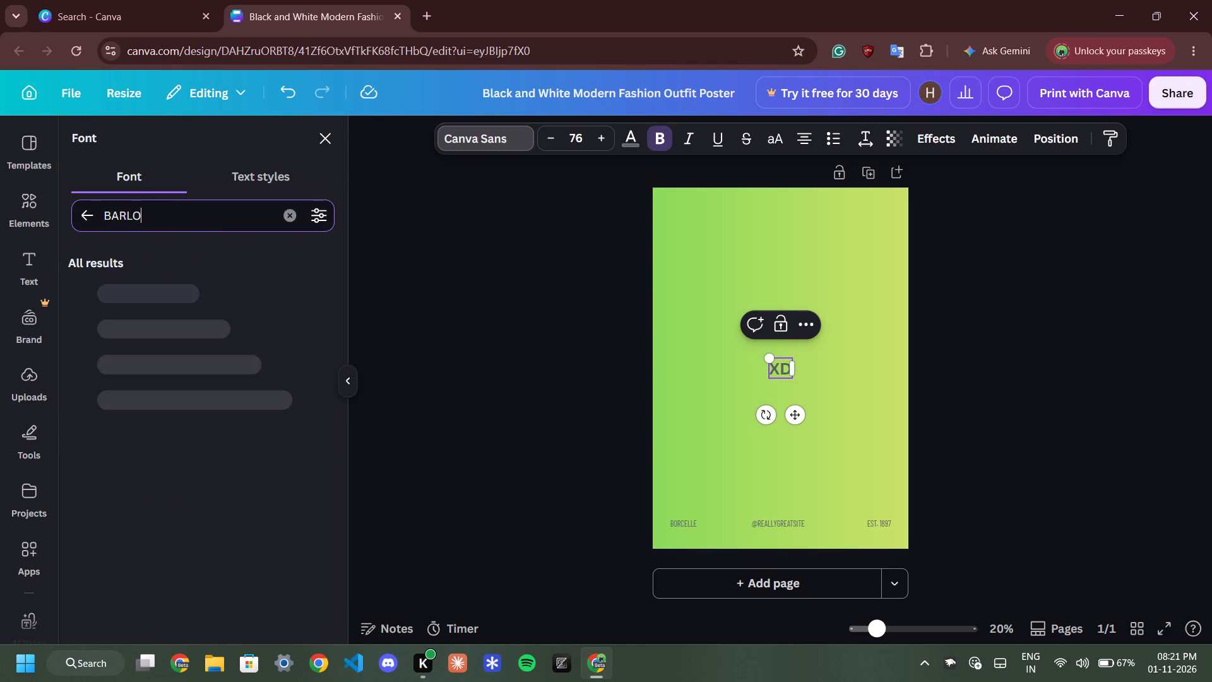
key("shift+w")
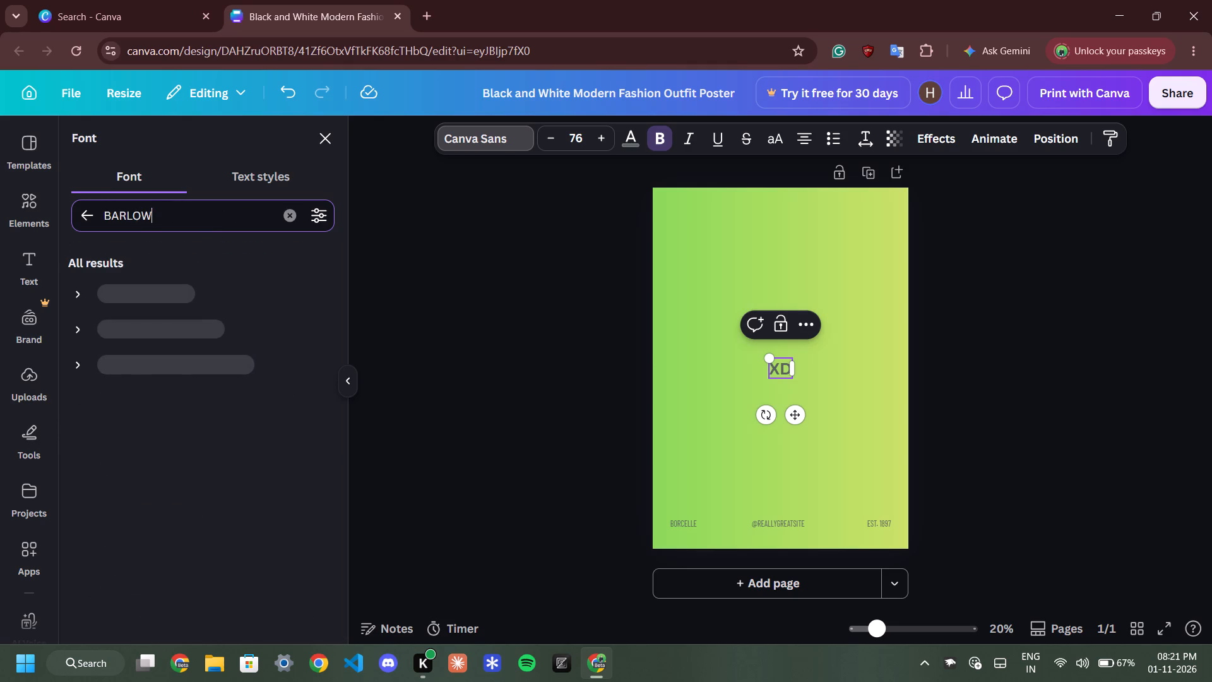
left_click(143, 335)
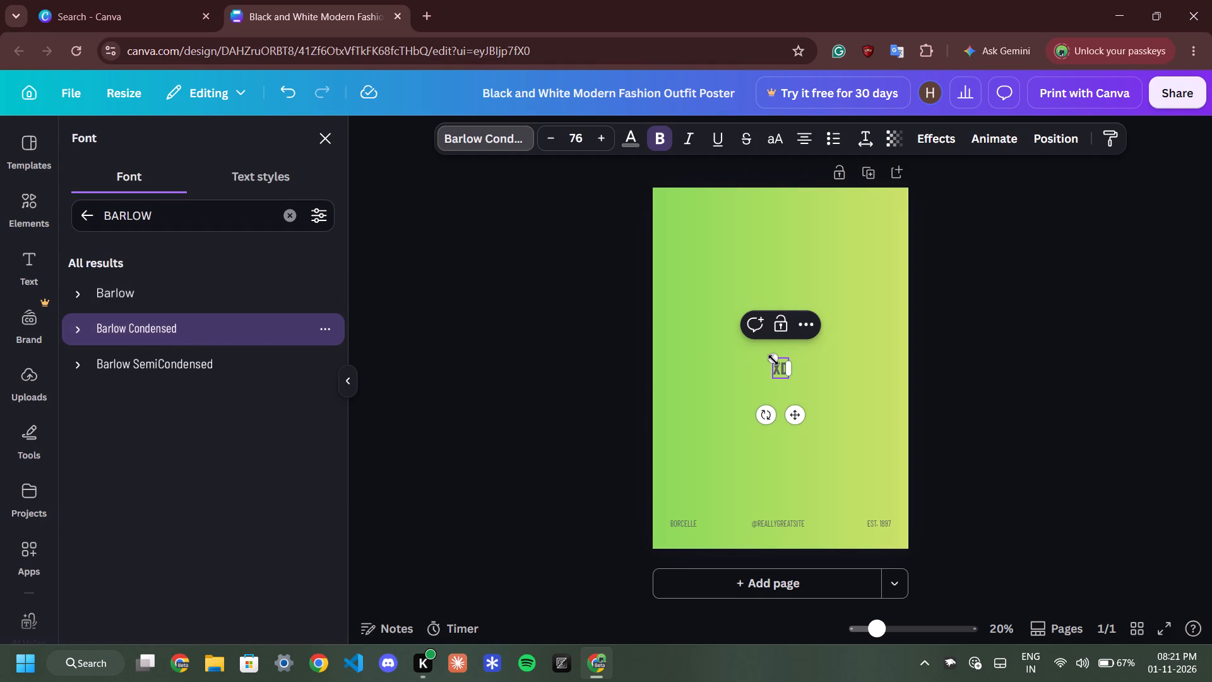
Enlarge the XD text to font size 174 by scaling its text box, and close the font list.
left_click_drag(773, 360, 730, 354)
left_click(350, 280)
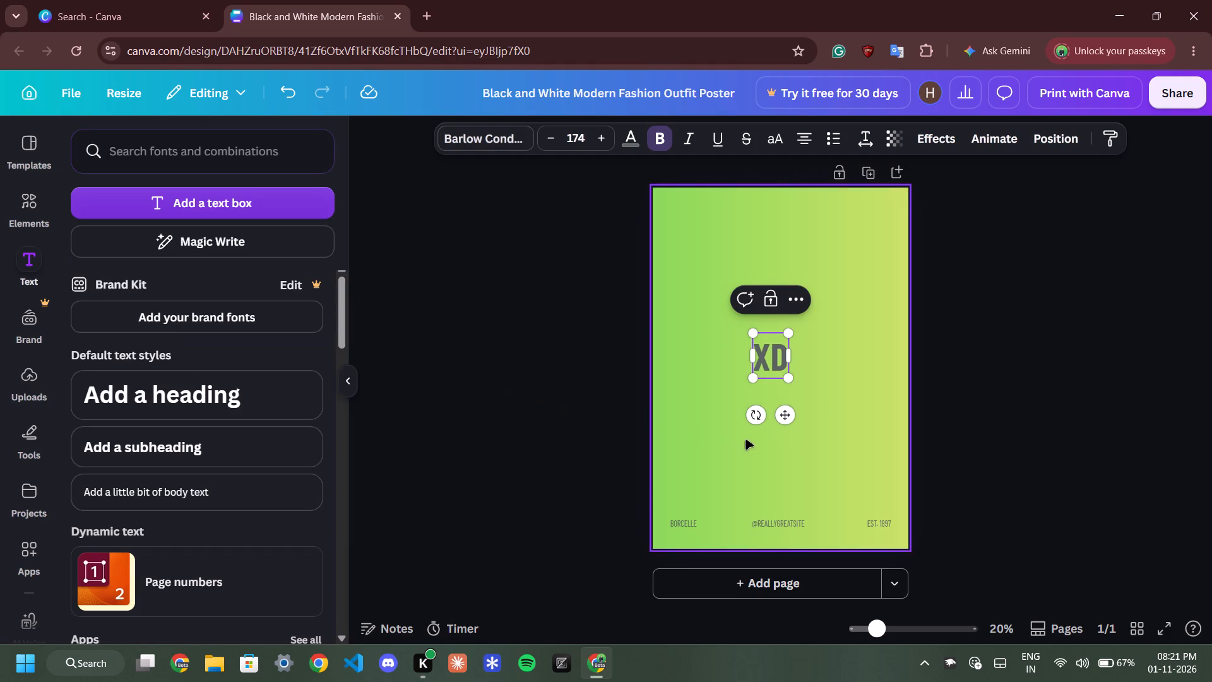
Rotate the XD text about 90° counter-clockwise so that it reads upward.
left_click_drag(754, 418, 804, 452)
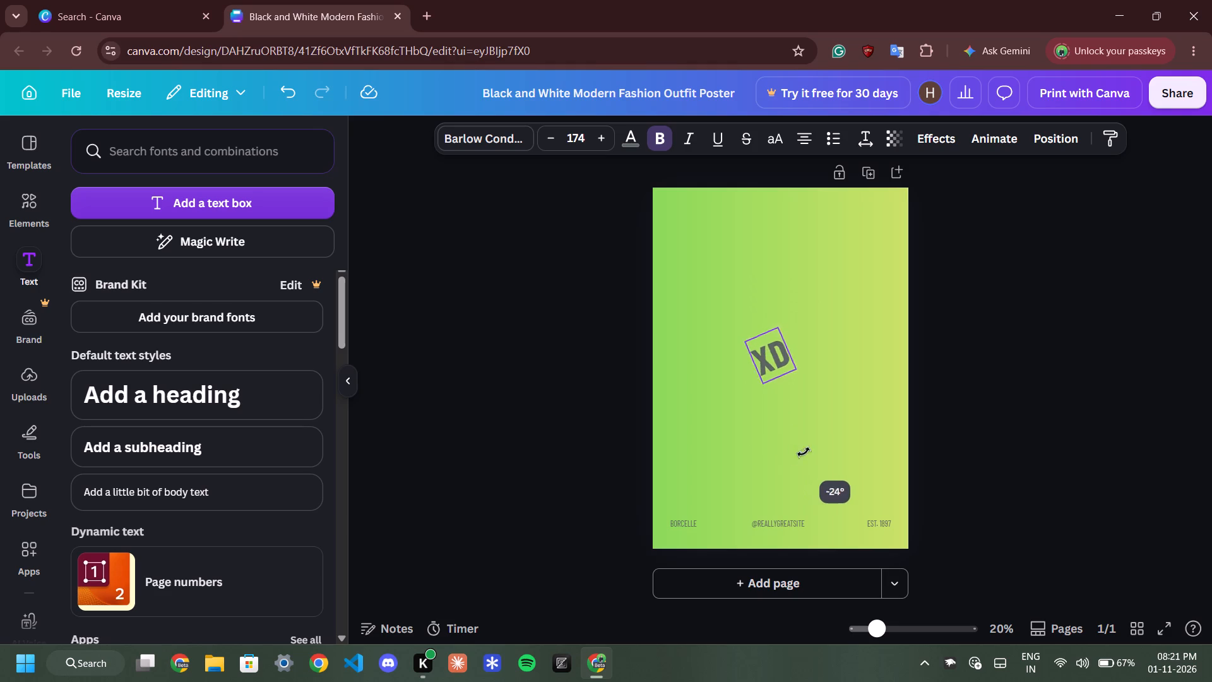
left_click_drag(804, 452, 870, 368)
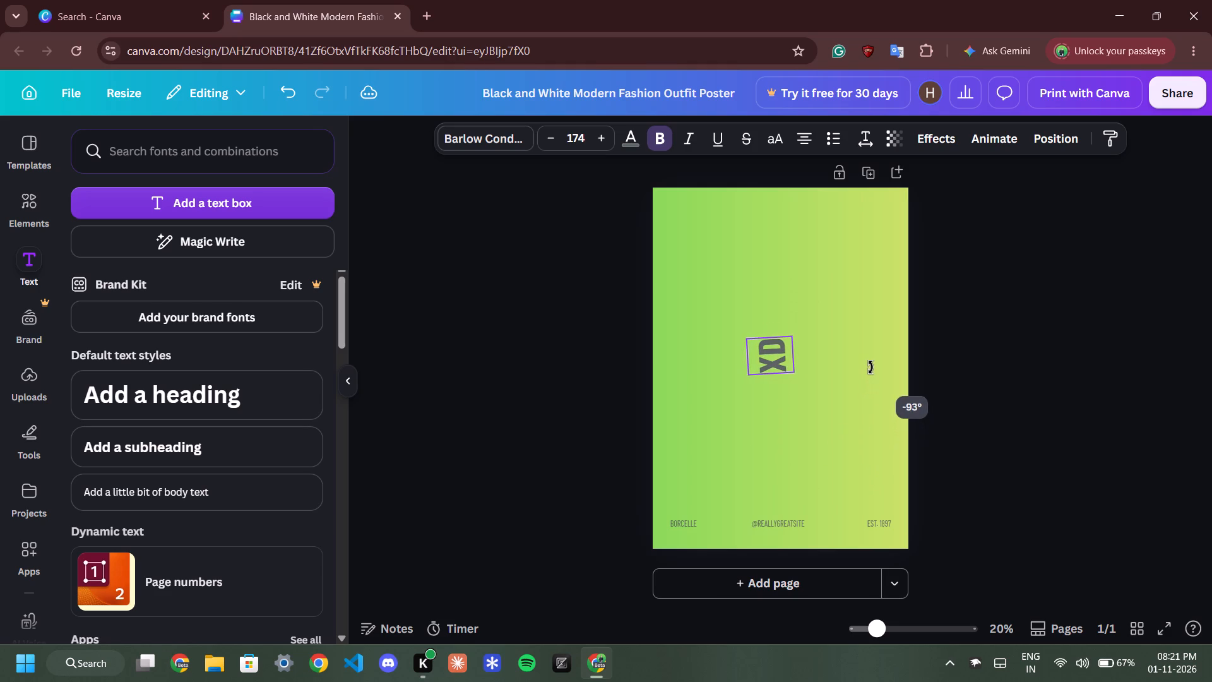
left_click_drag(870, 368, 870, 372)
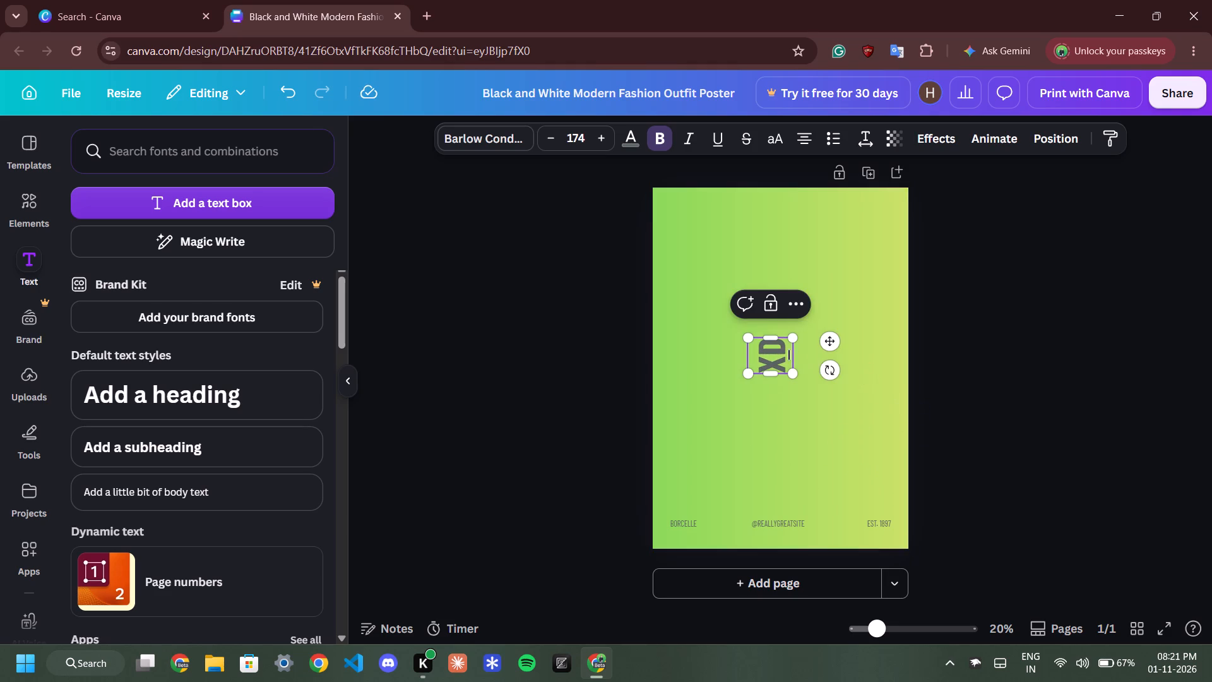
Move the rotated XD text to the poster's right edge, just above the EST. 1897 text.
left_click_drag(829, 341, 896, 452)
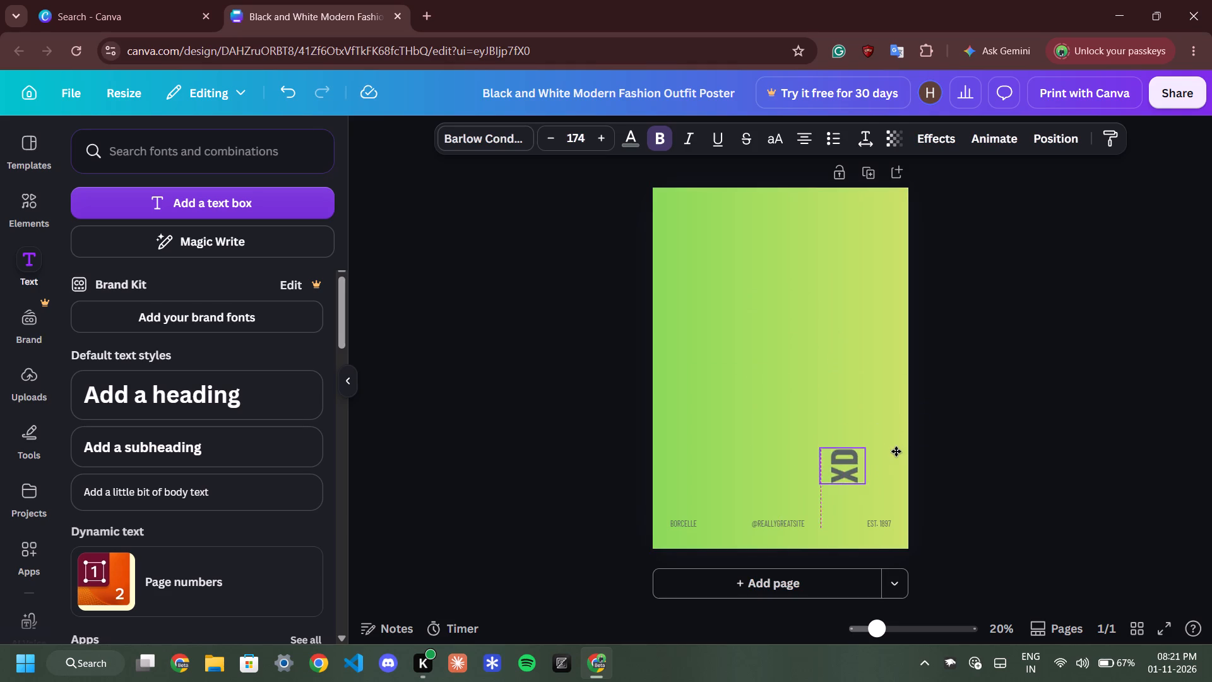
left_click_drag(896, 452, 938, 447)
left_click(850, 445)
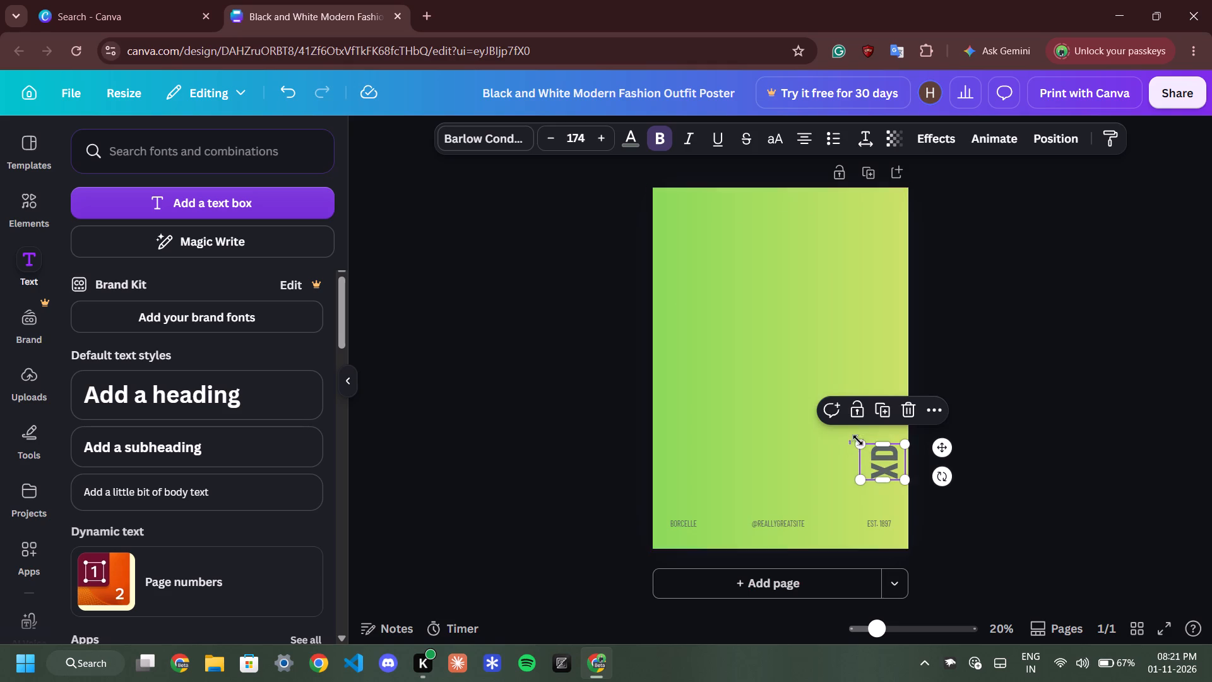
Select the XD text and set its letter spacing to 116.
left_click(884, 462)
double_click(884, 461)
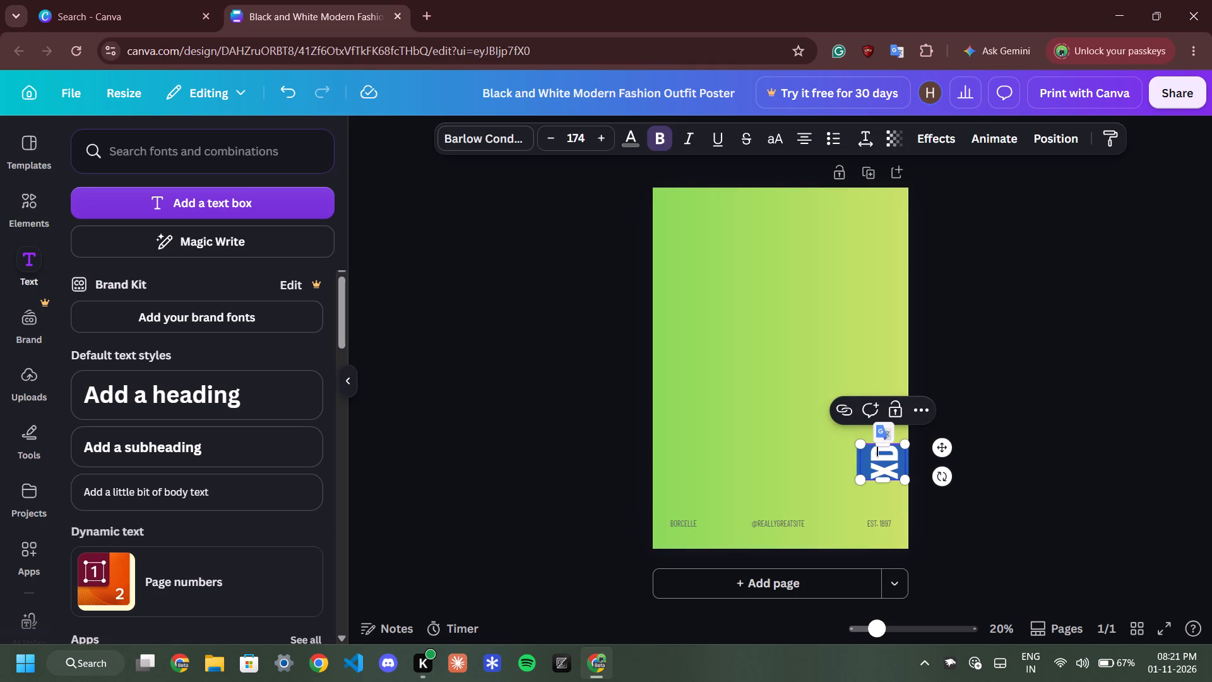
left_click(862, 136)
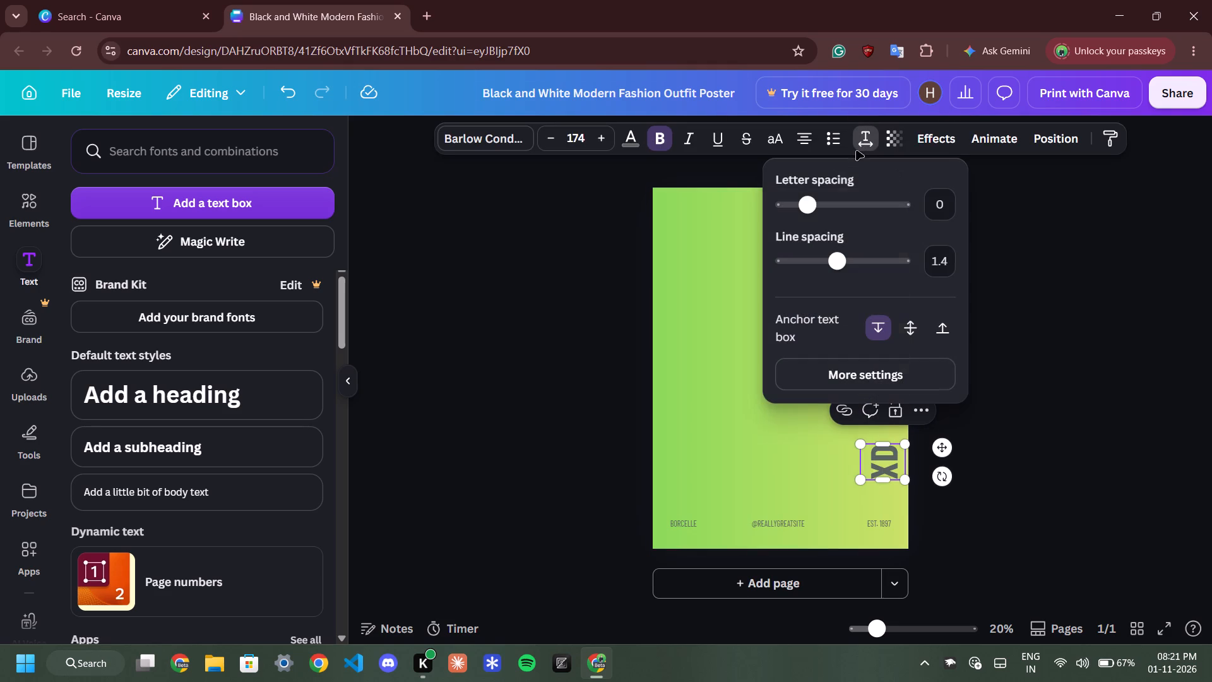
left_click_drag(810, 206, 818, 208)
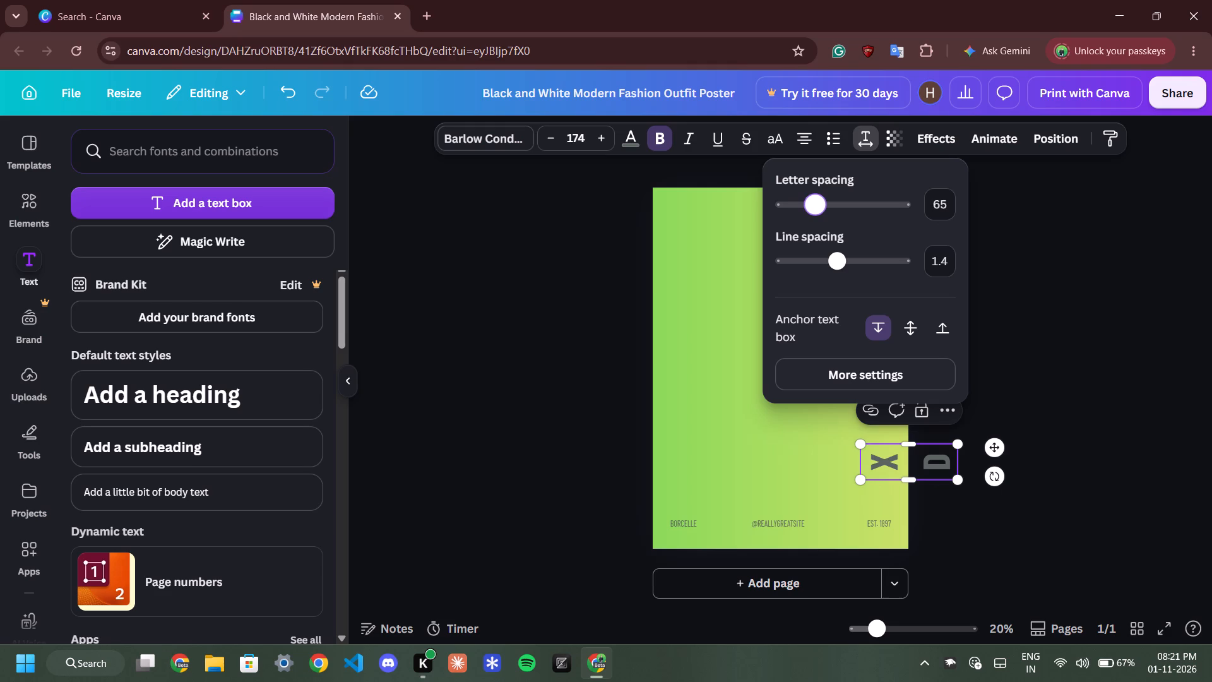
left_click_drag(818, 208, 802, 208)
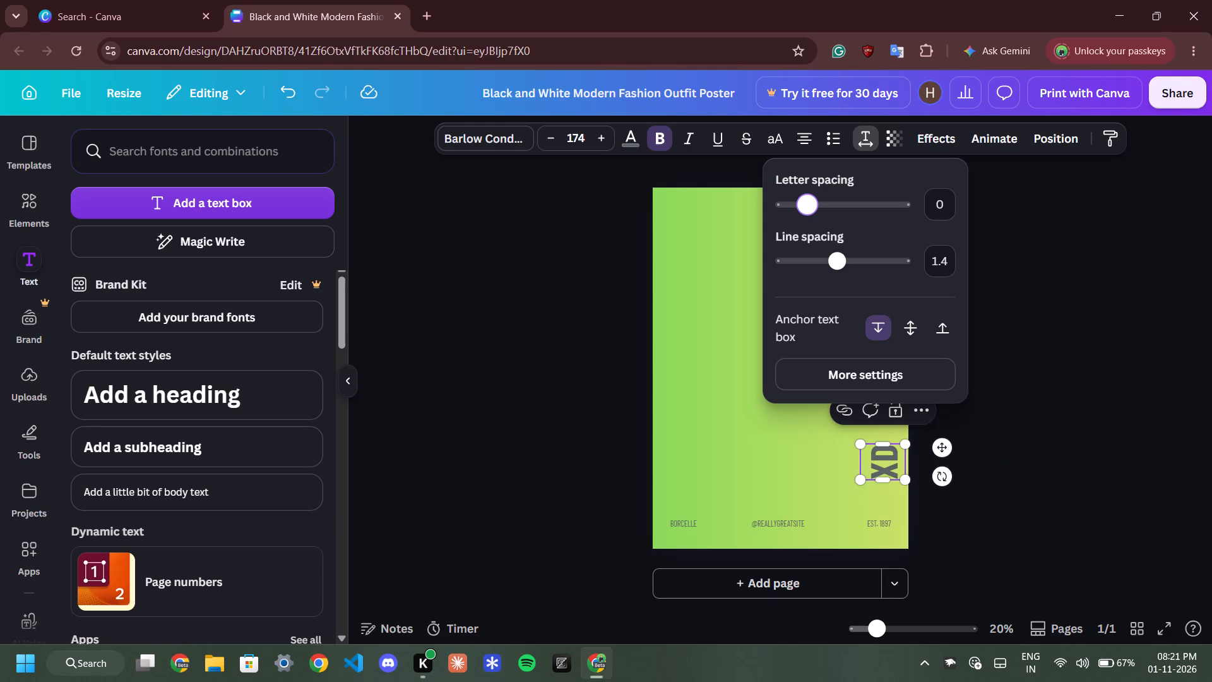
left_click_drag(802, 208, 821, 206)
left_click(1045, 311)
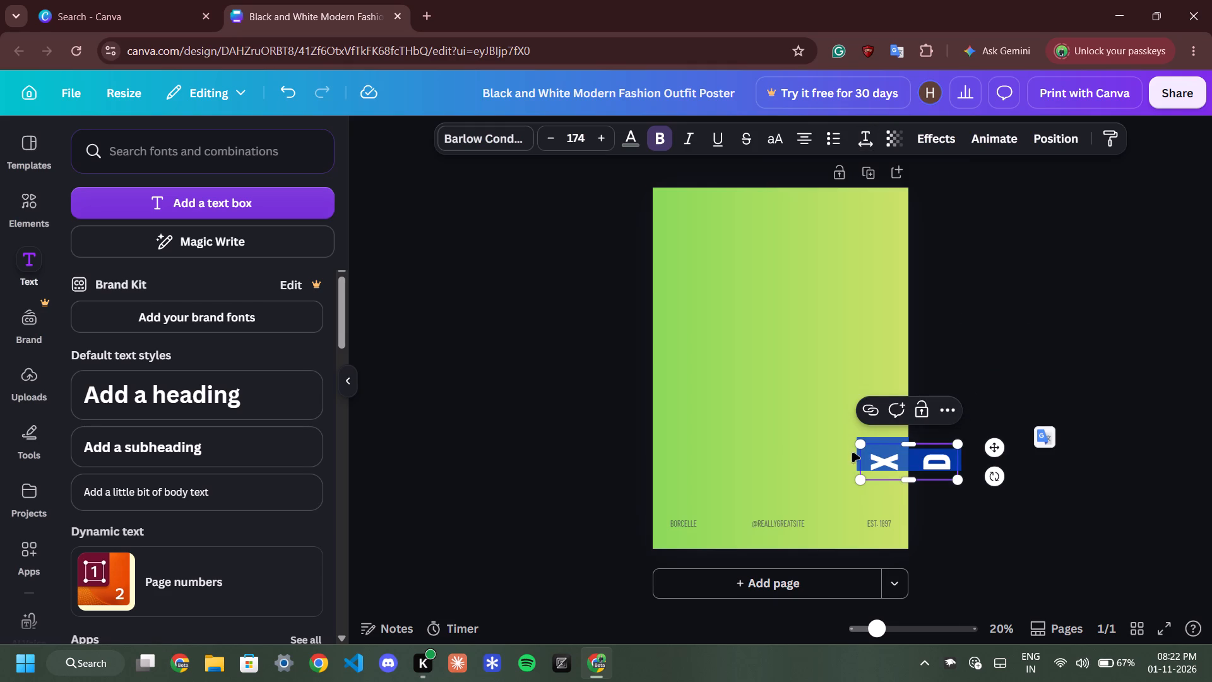
Lengthen the XD text box upward along the poster's right edge so both letters fit on one vertical line.
left_click_drag(910, 447, 903, 432)
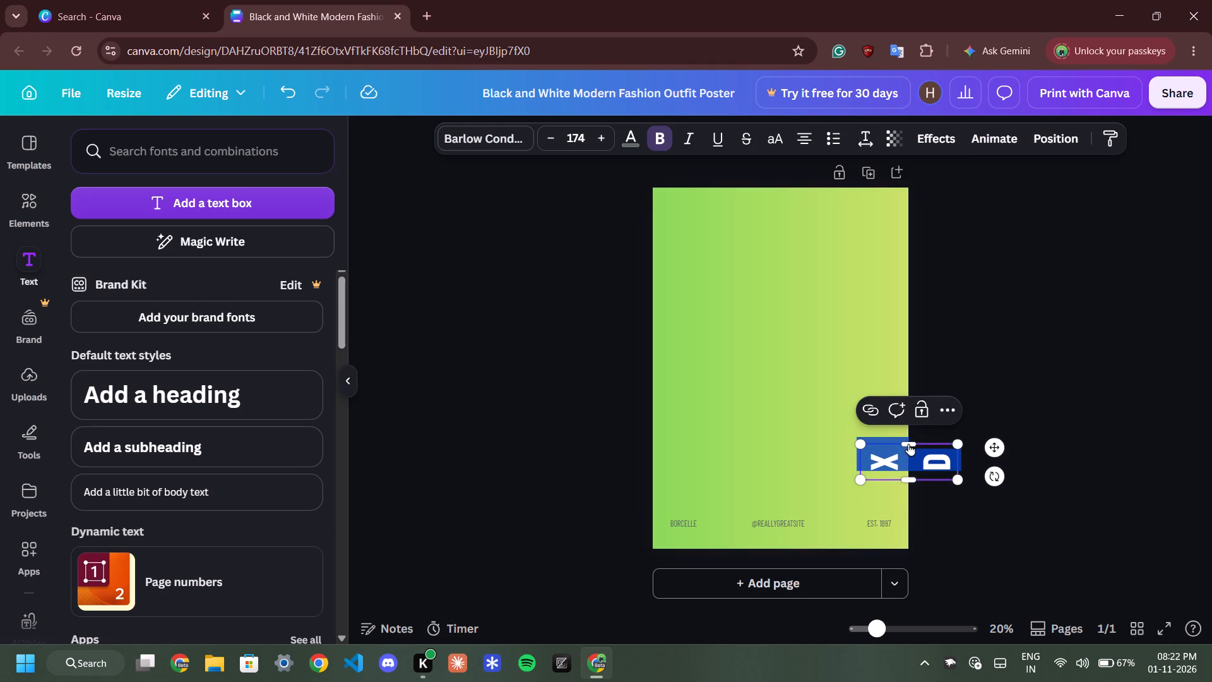
left_click(908, 444)
left_click(915, 445)
left_click_drag(910, 444, 903, 431)
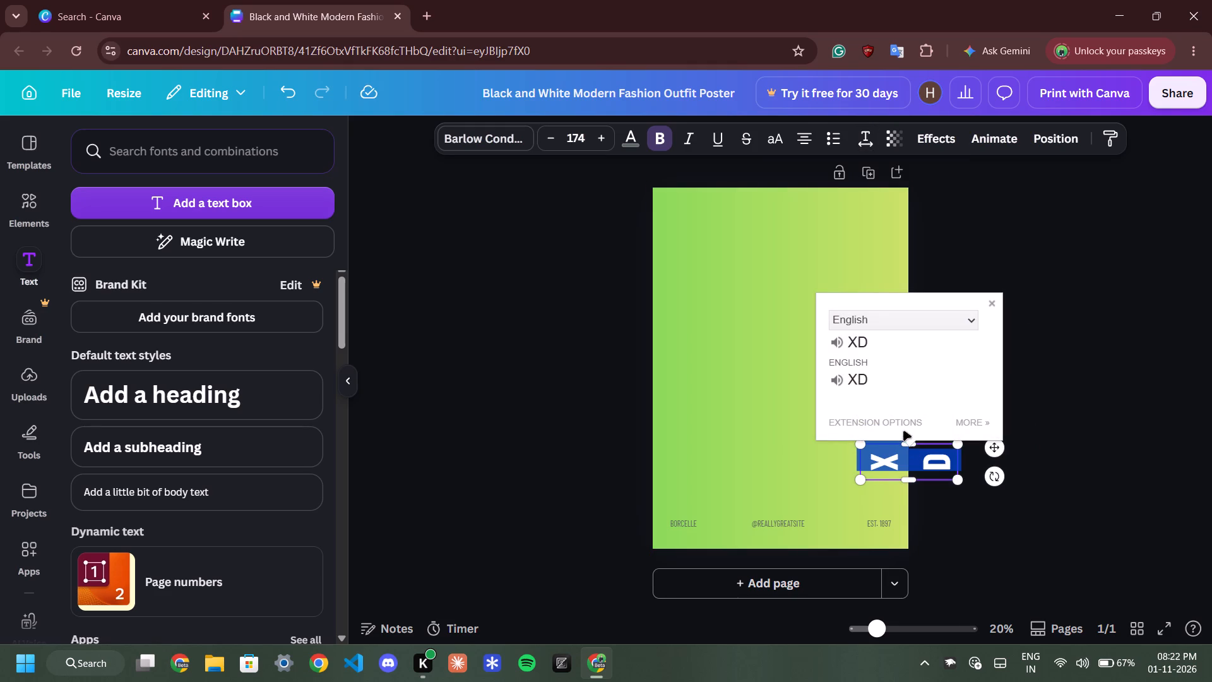
left_click_drag(903, 431, 902, 428)
left_click(793, 457)
left_click(900, 463)
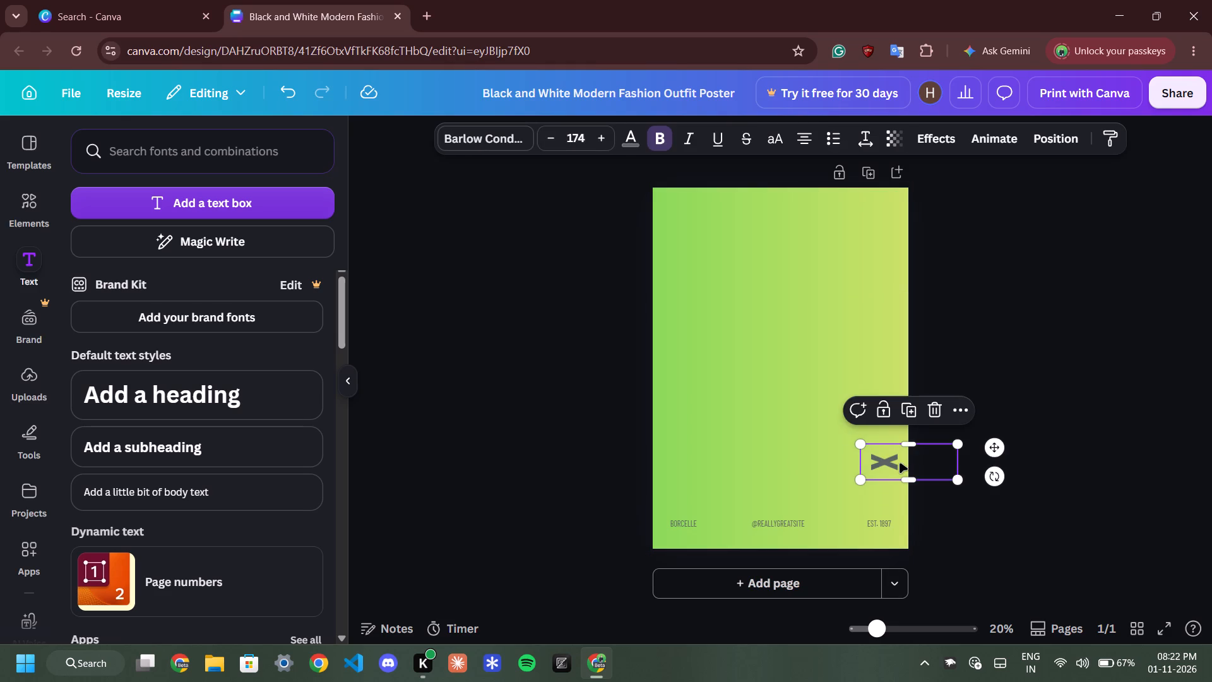
left_click_drag(910, 443, 888, 402)
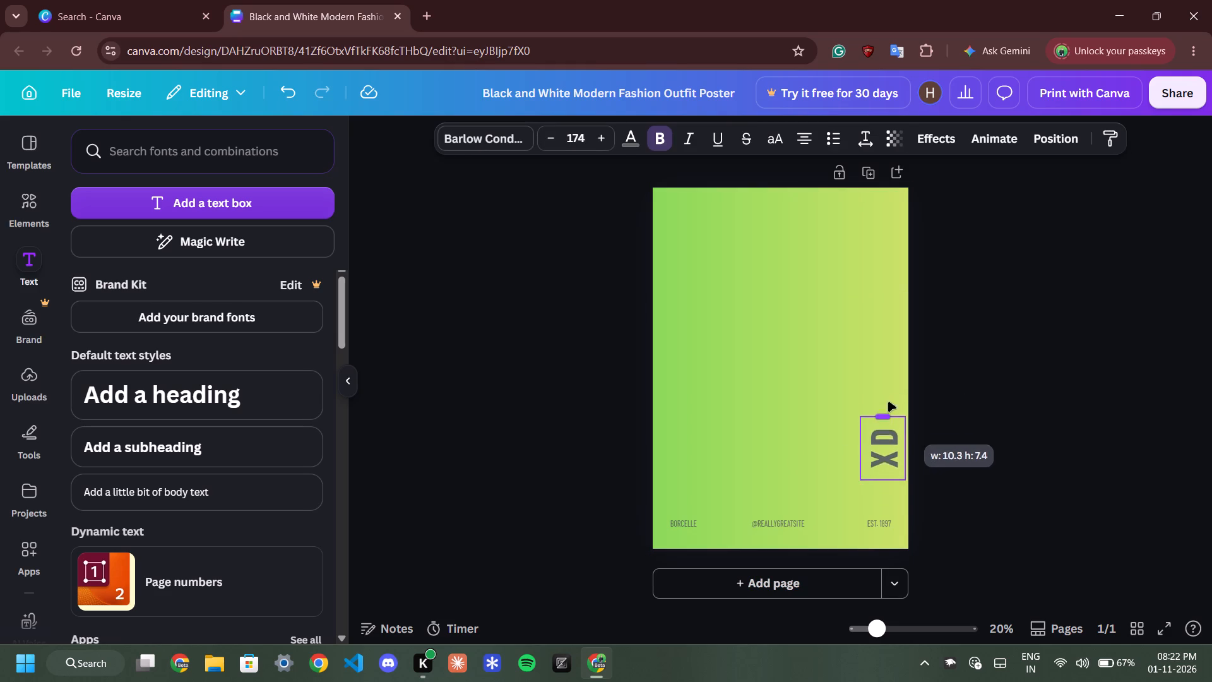
left_click_drag(888, 402, 880, 362)
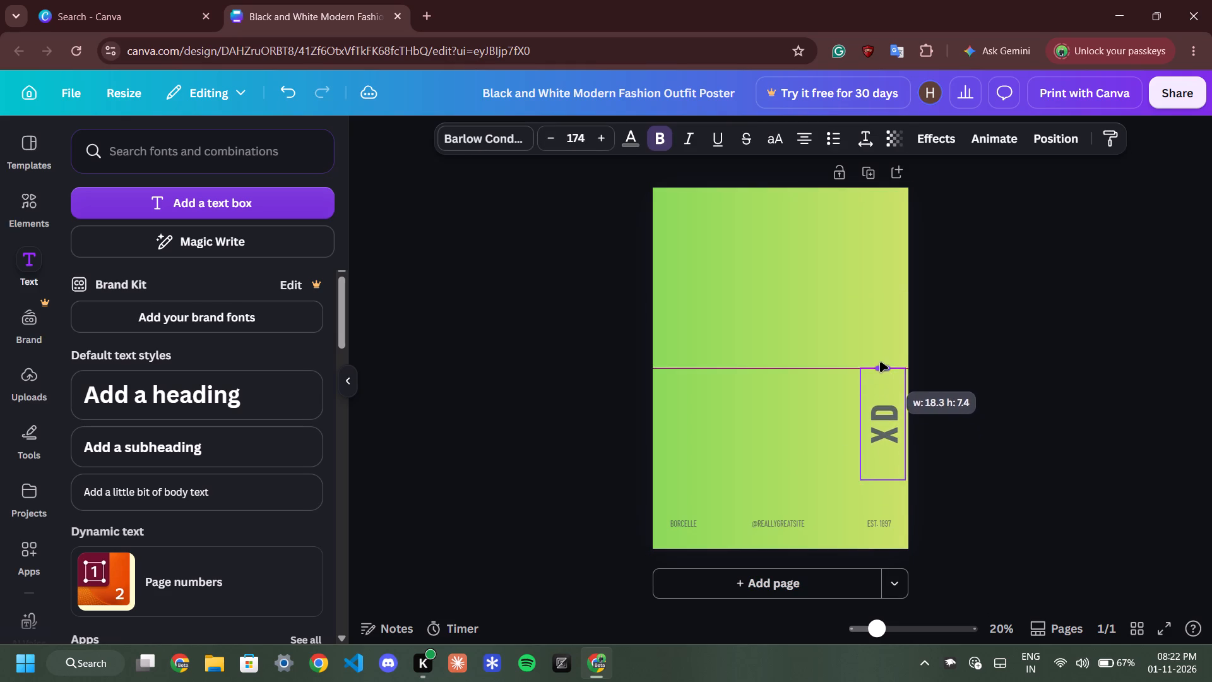
left_click_drag(880, 362, 871, 260)
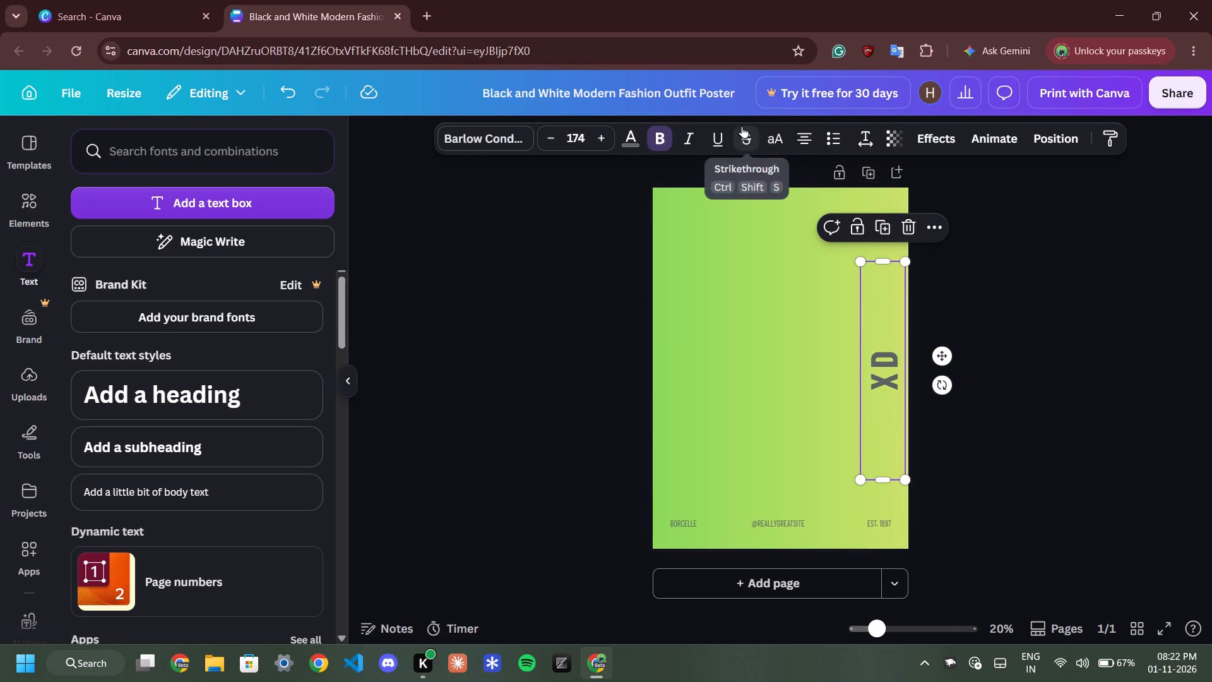
Widen the letter spacing of the XD text well beyond 116, keeping it below 445.
left_click(862, 142)
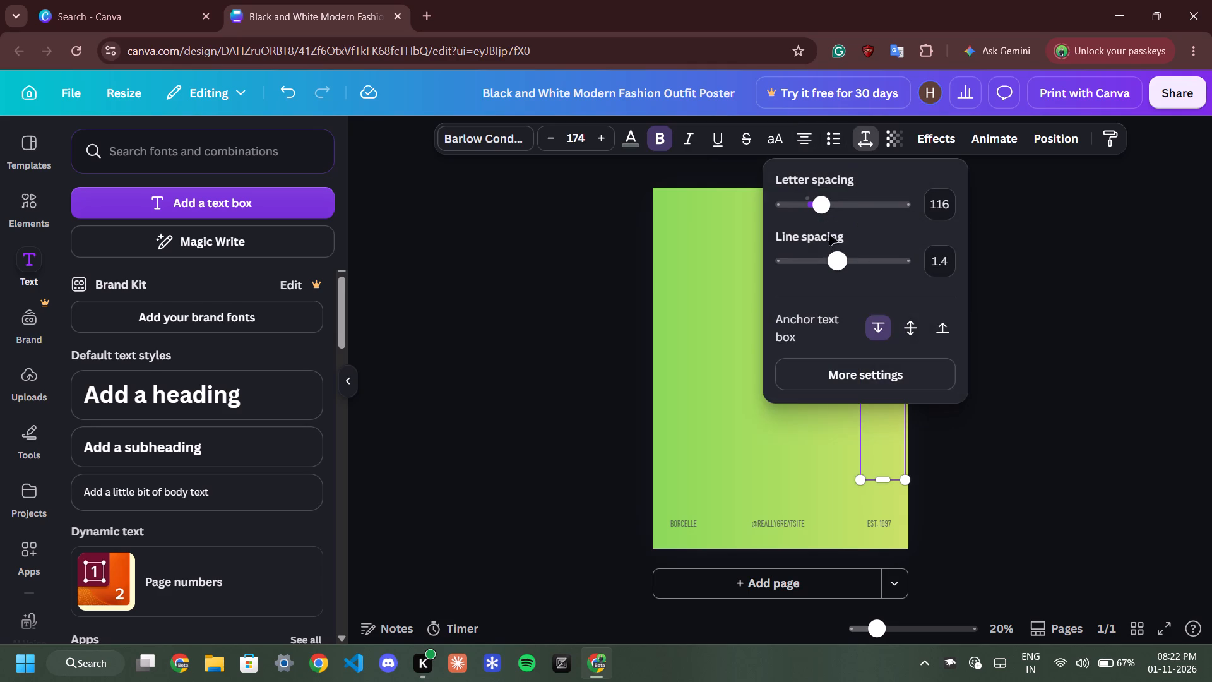
left_click_drag(823, 205, 866, 206)
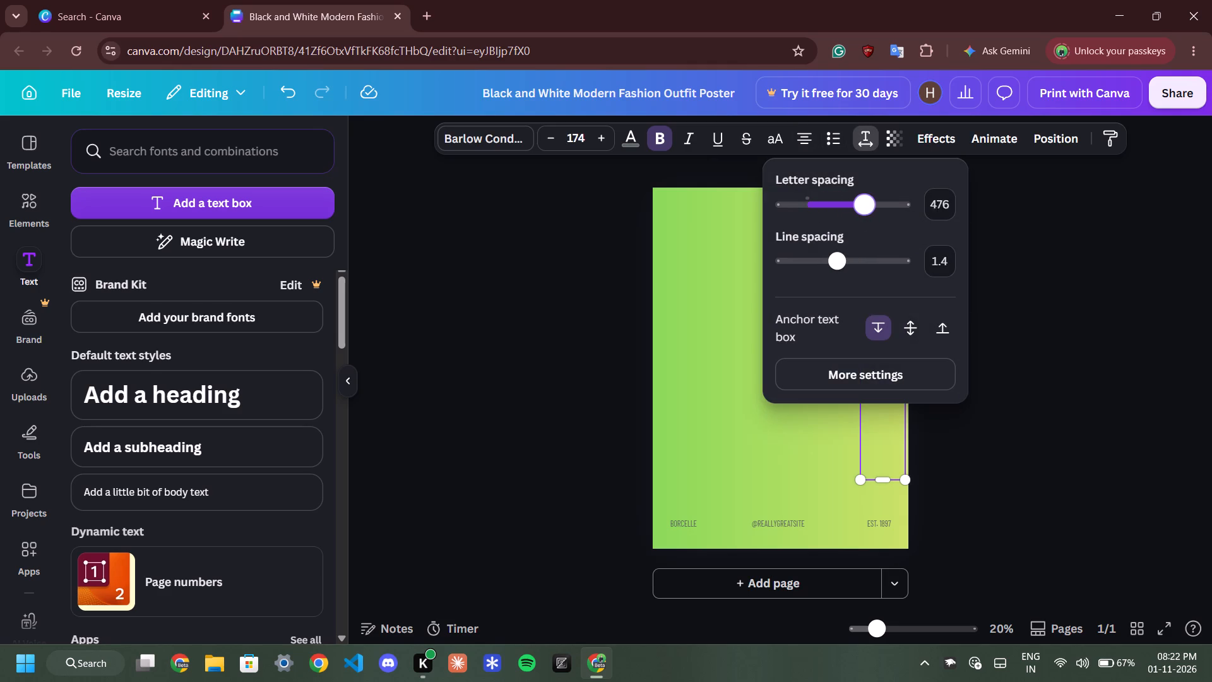
left_click_drag(866, 206, 854, 227)
left_click_drag(854, 227, 848, 229)
left_click(1149, 300)
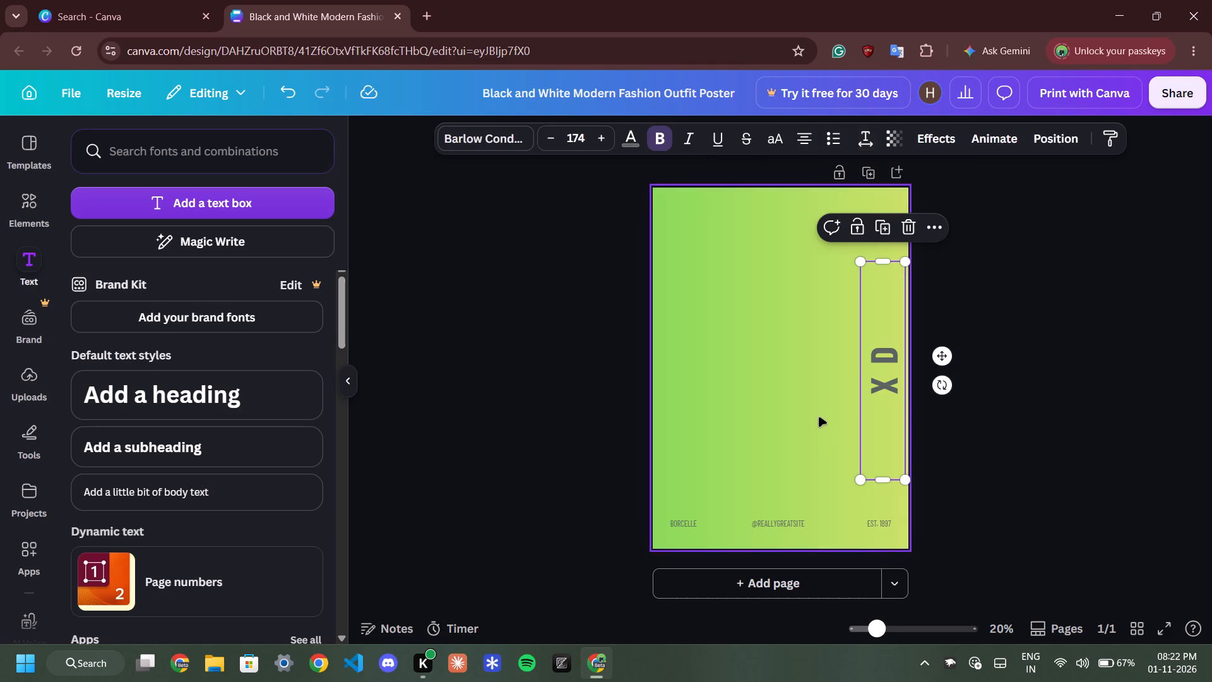
Move the XD text down along the poster's right edge so the letters sit just above the EST. 1897 text.
left_click_drag(882, 374, 884, 458)
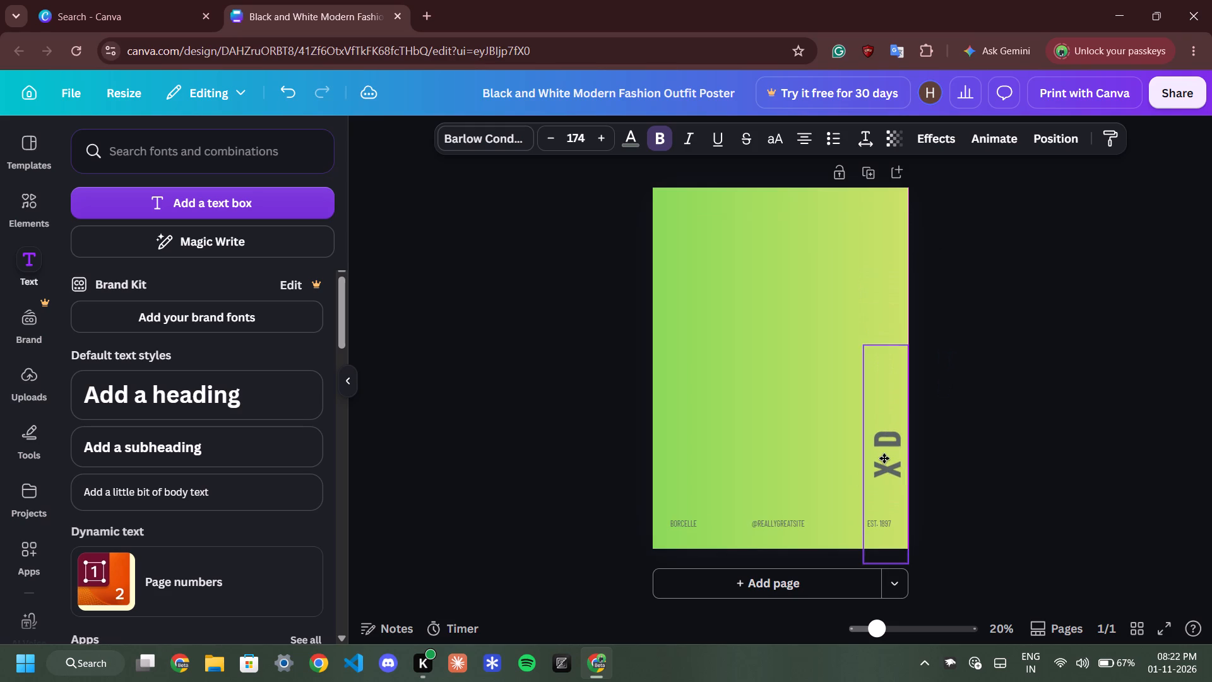
left_click_drag(884, 458, 878, 467)
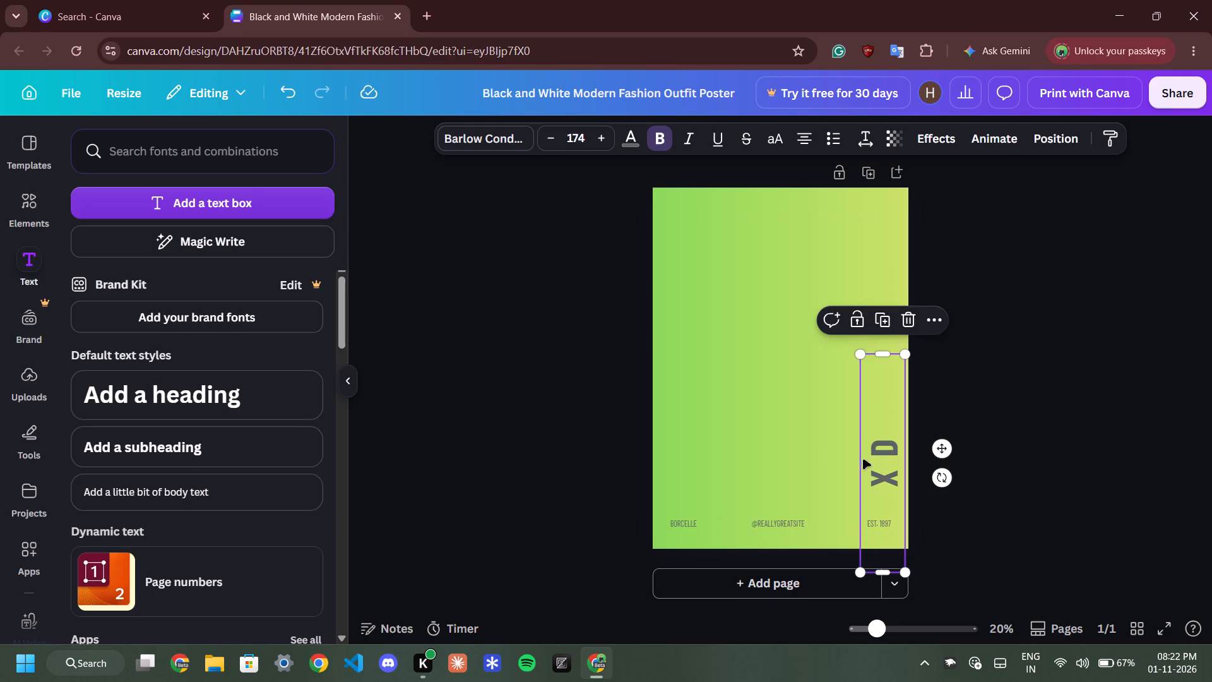
Shorten the XD text box to about 12.2 wide so it closely fits the two letters.
left_click(880, 356)
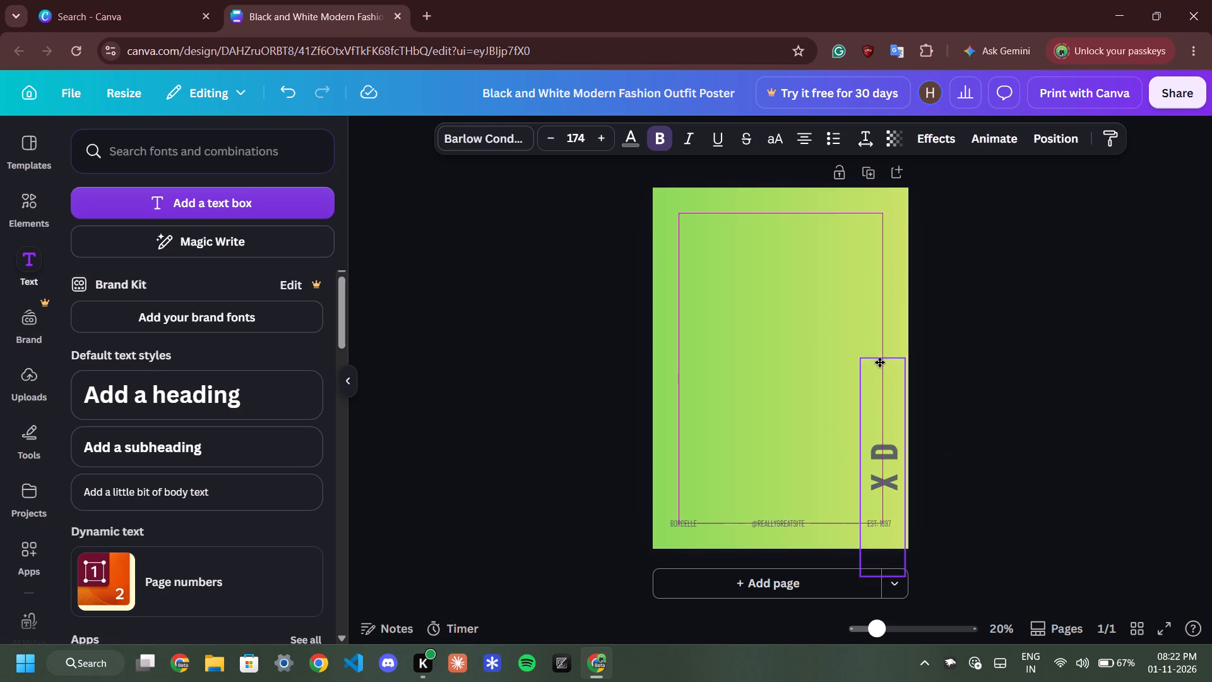
left_click_drag(882, 349, 882, 362)
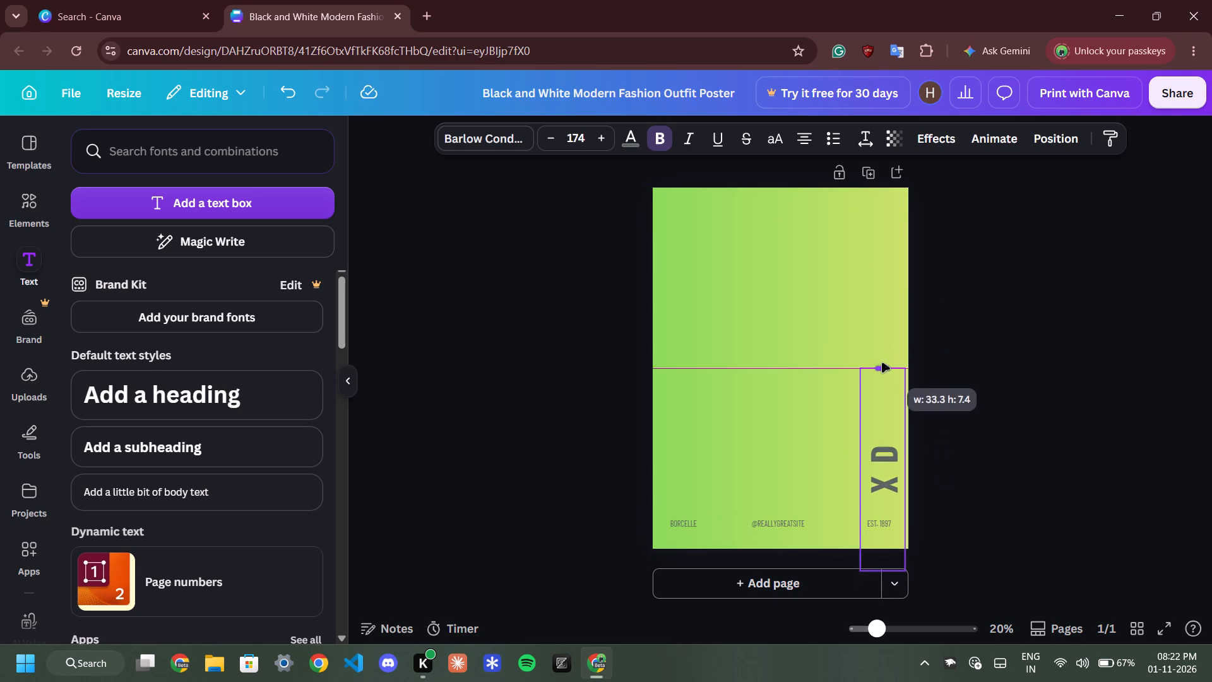
left_click_drag(882, 362, 865, 494)
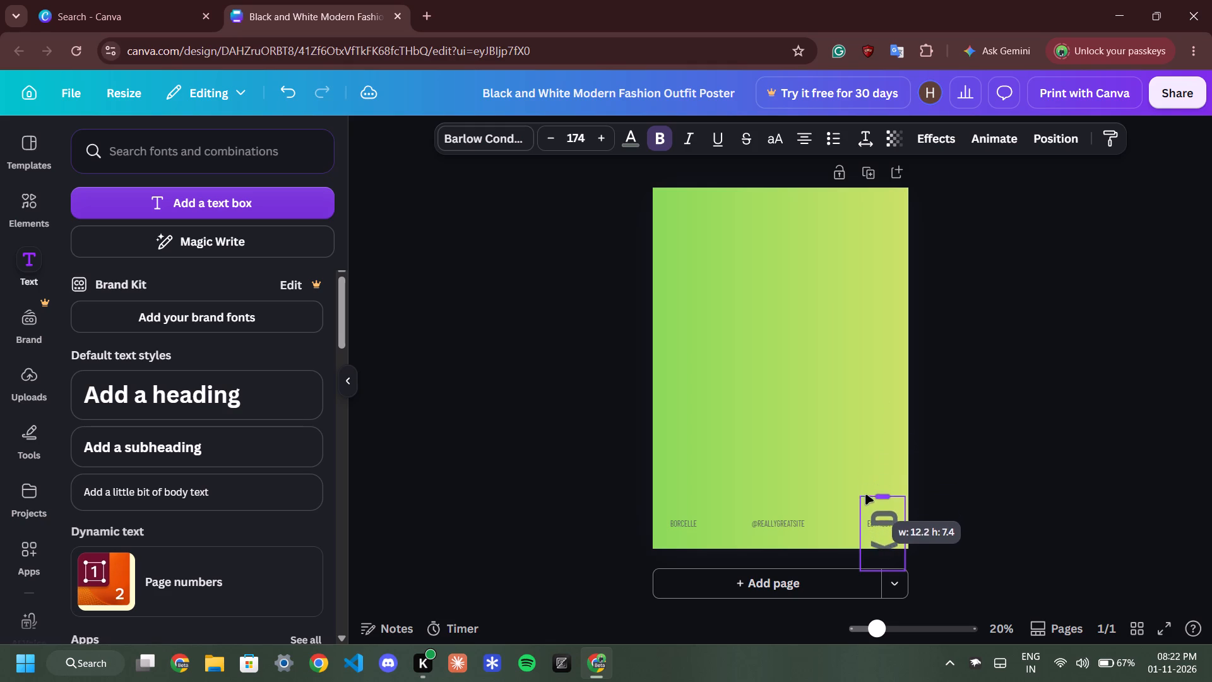
left_click_drag(865, 494, 864, 495)
Move the shortened XD text up along the poster's right edge so it sits just above the EST. 1897 text.
left_click_drag(882, 536, 877, 518)
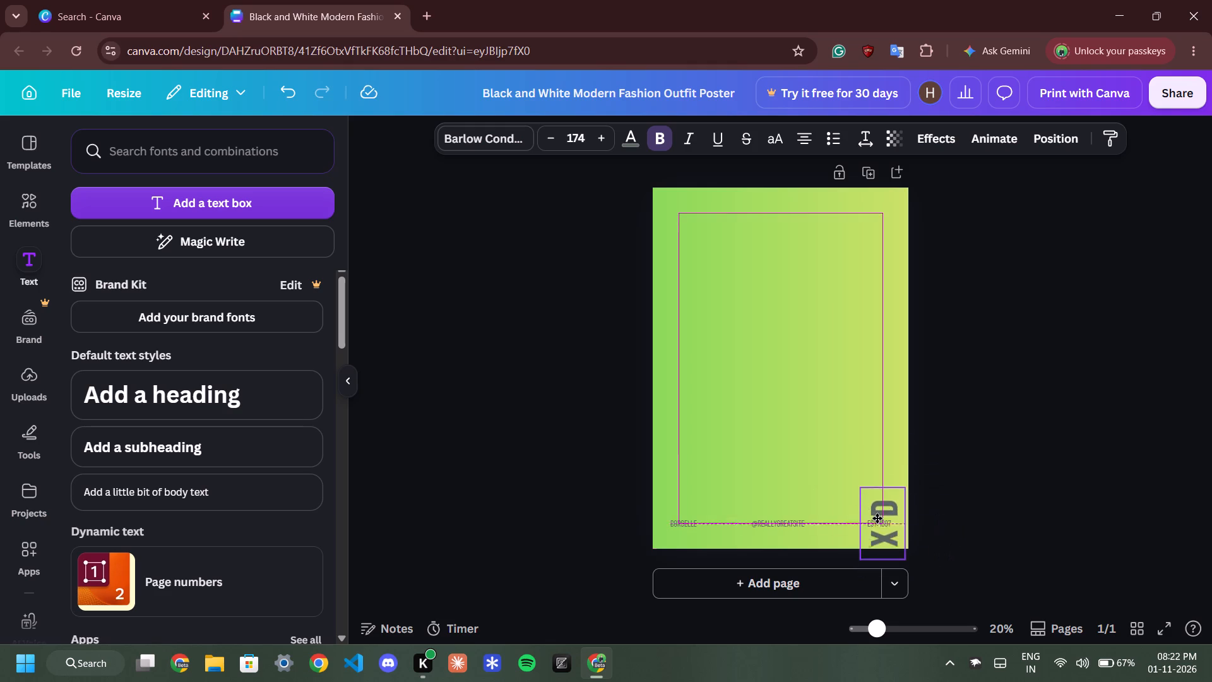
left_click_drag(877, 518, 881, 477)
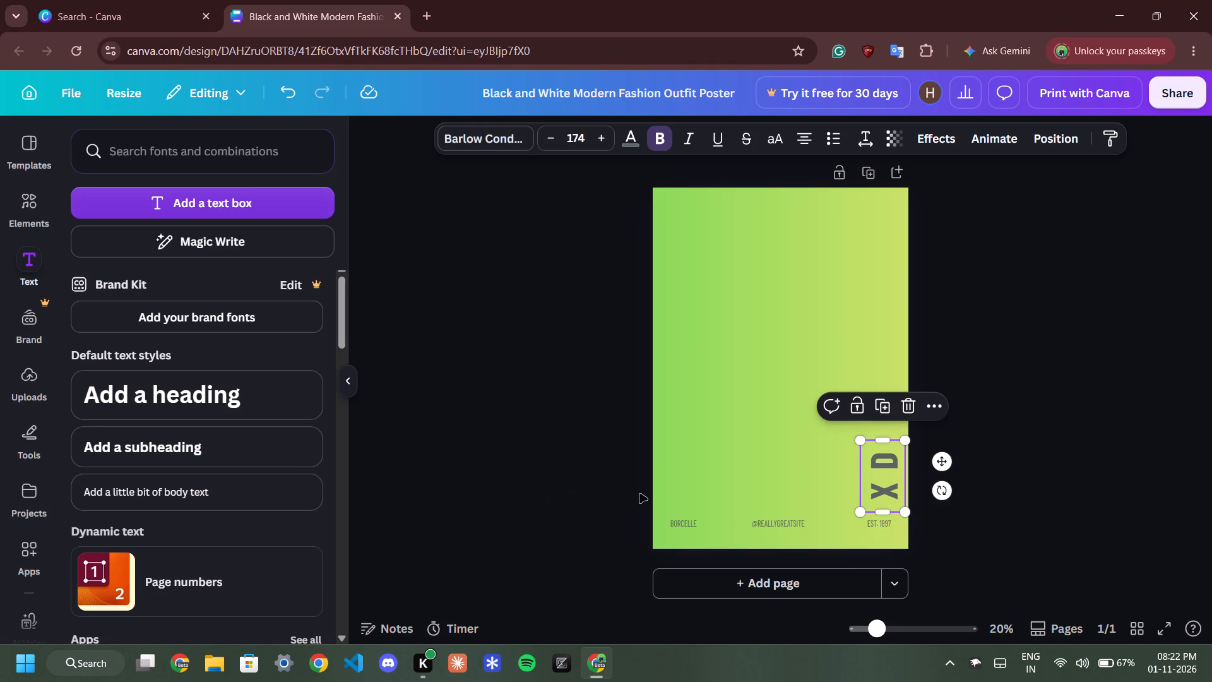
left_click(632, 507)
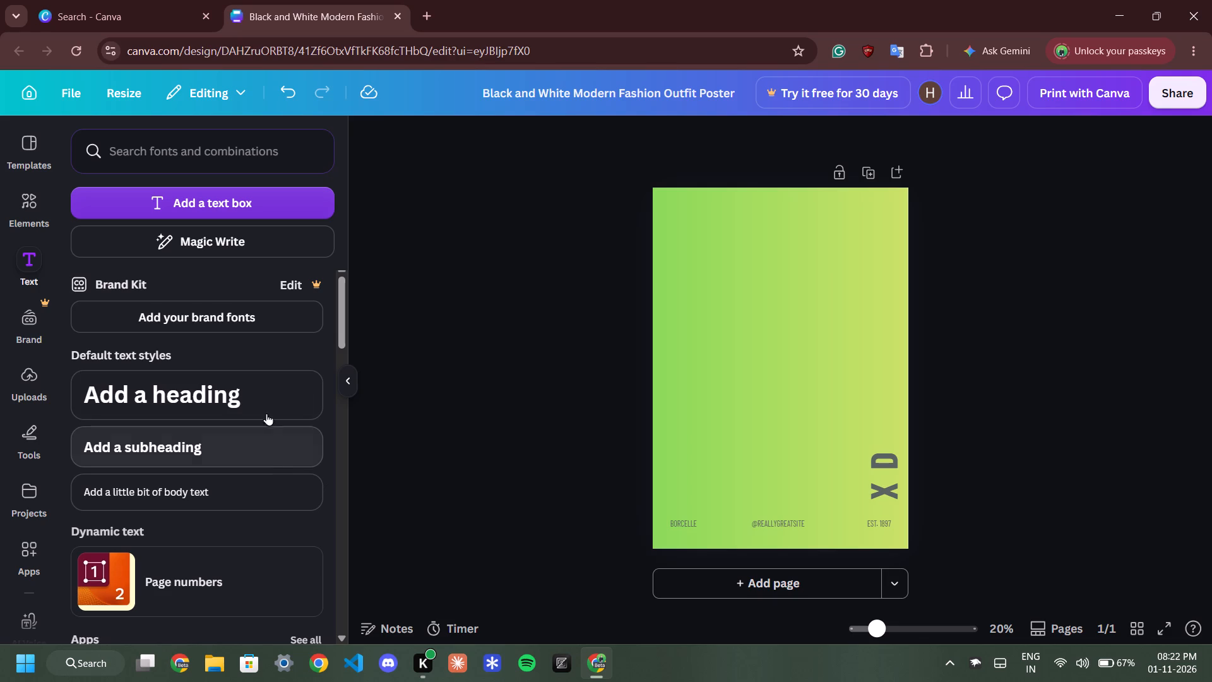
Add a heading at the centre of the poster and replace its placeholder text with IRIZZ.
left_click(180, 392)
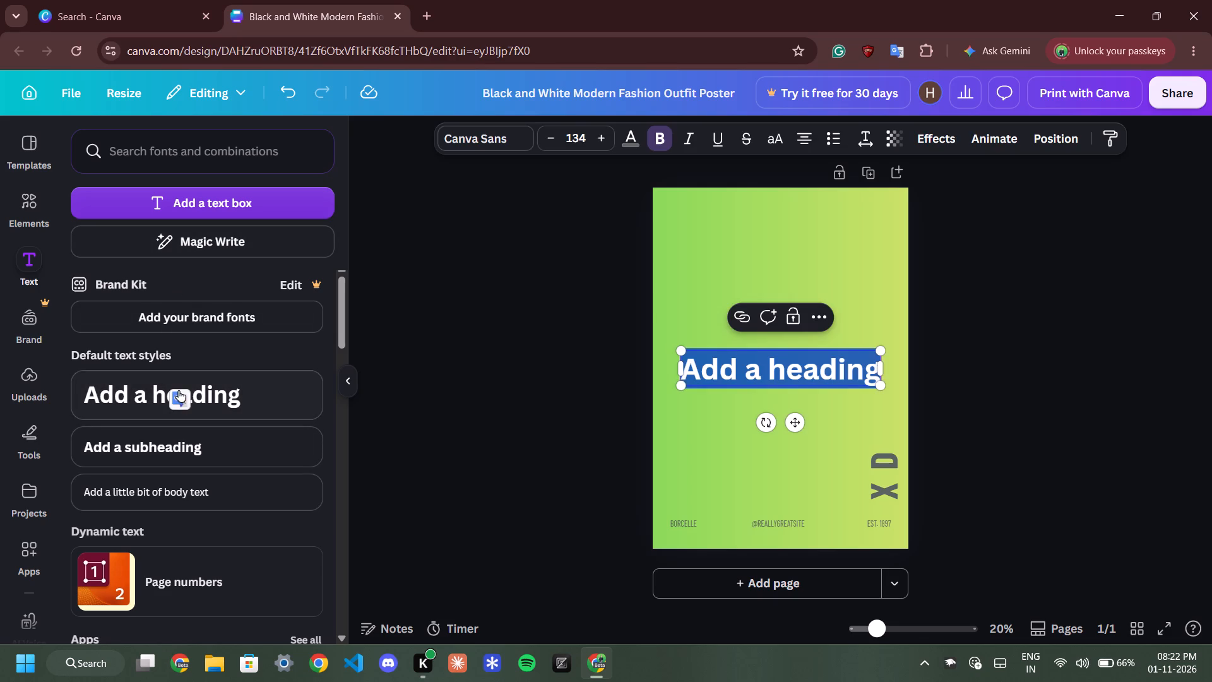
left_click(763, 371)
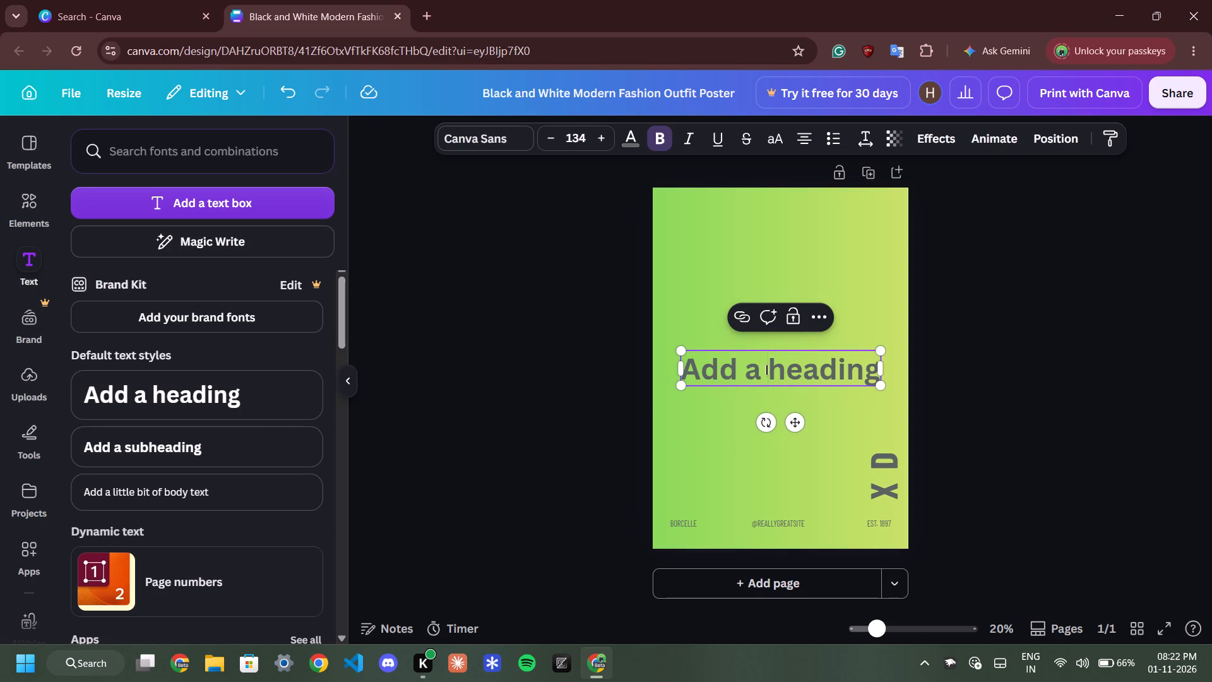
left_click_drag(768, 373, 768, 380)
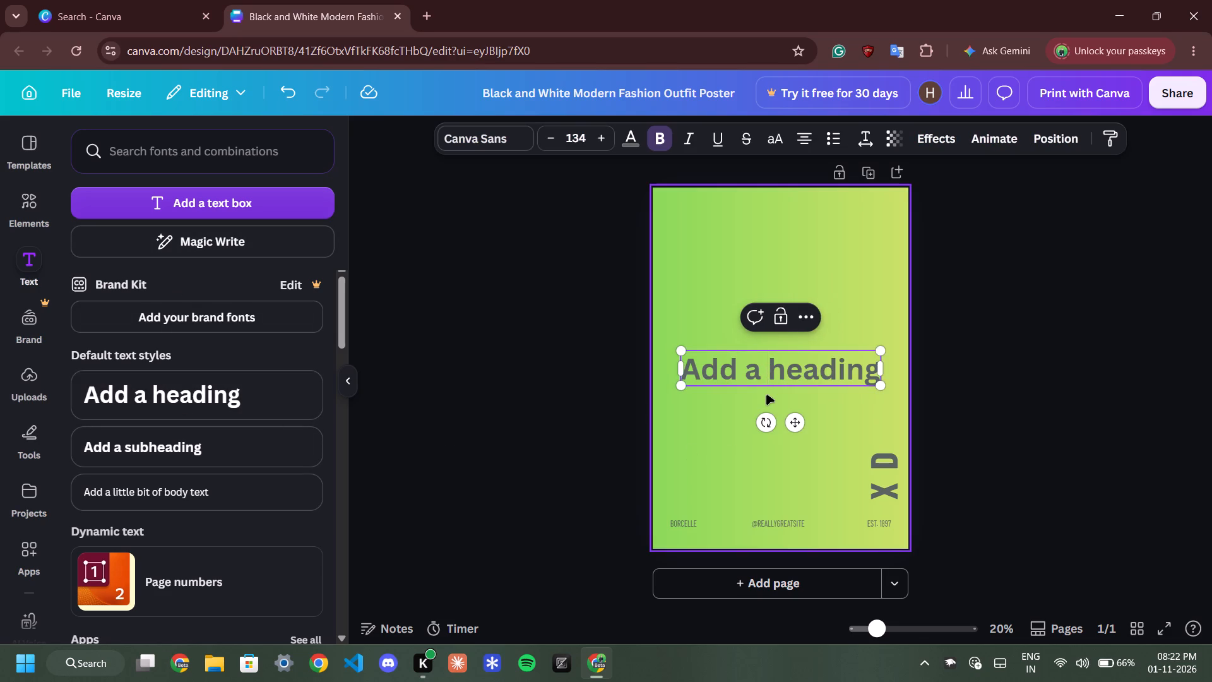
key("BackSpace")
double_click(741, 373)
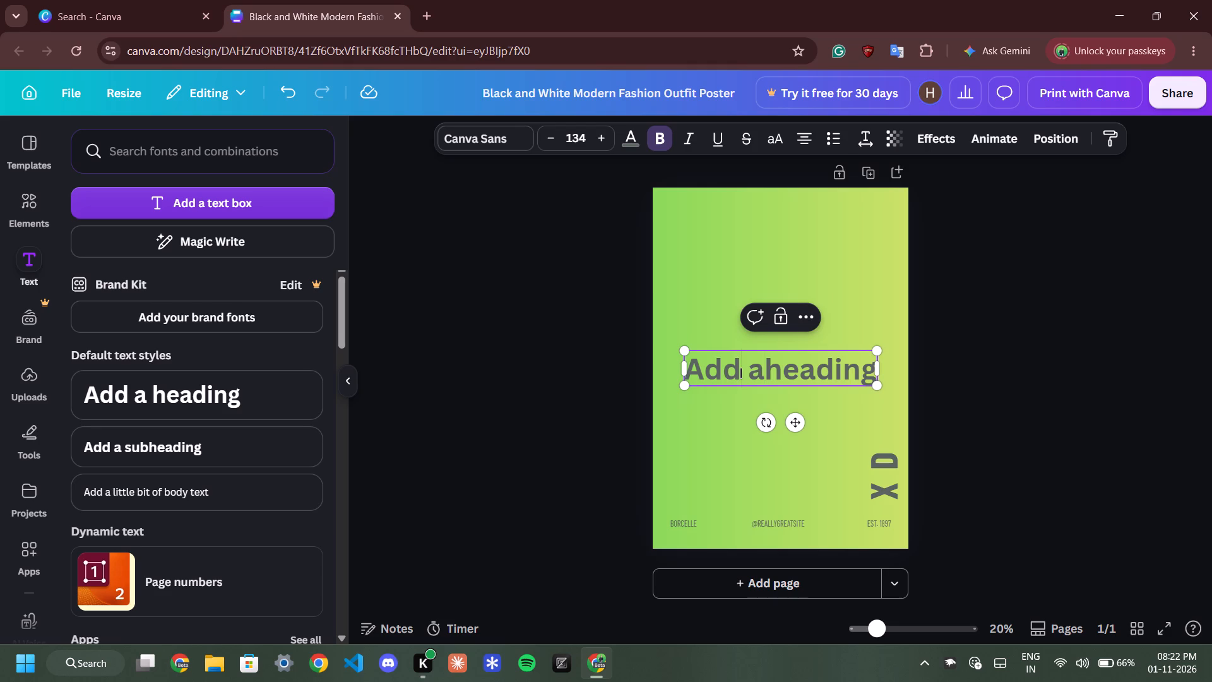
left_click_drag(742, 370, 888, 351)
left_click(786, 368)
right_click(786, 368)
double_click(786, 368)
double_click(786, 368)
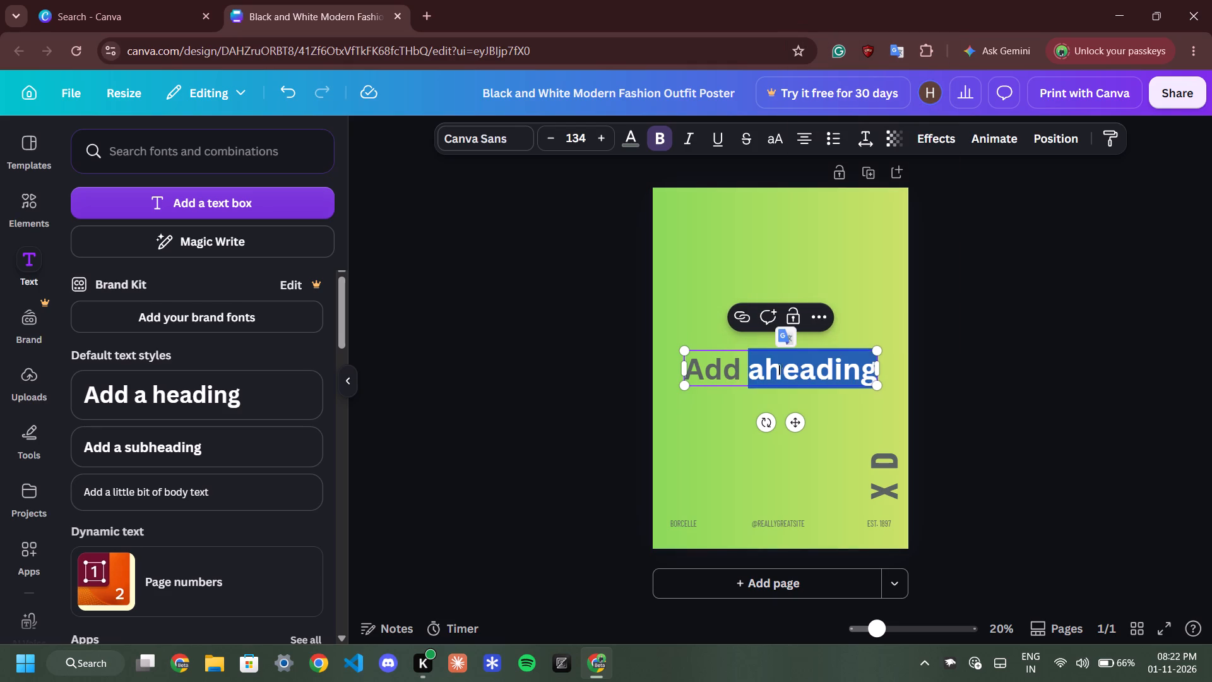
left_click_drag(747, 370, 709, 381)
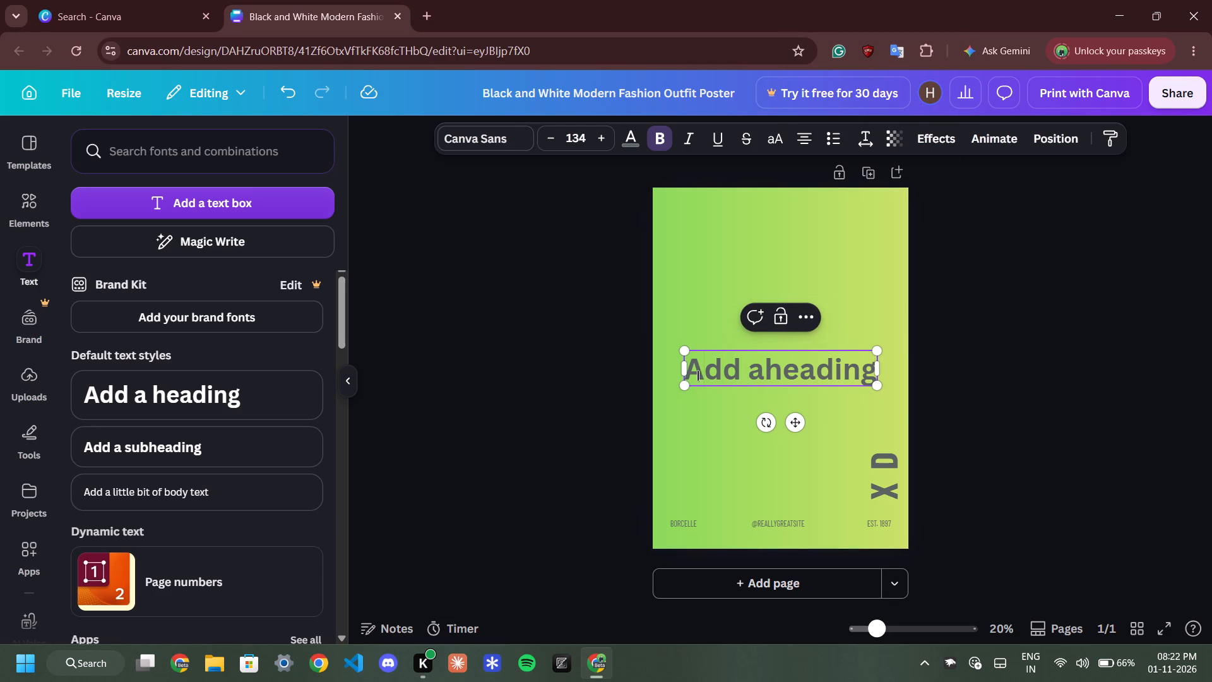
left_click(689, 370)
left_click_drag(689, 370, 859, 359)
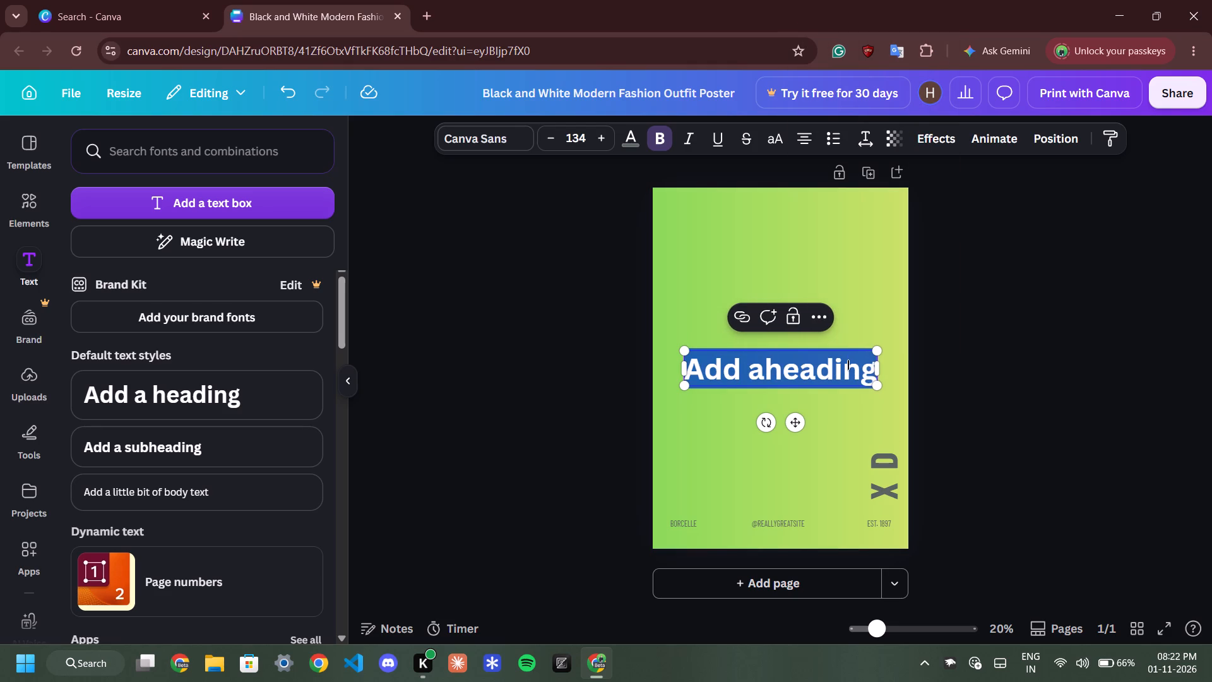
key("BackSpace")
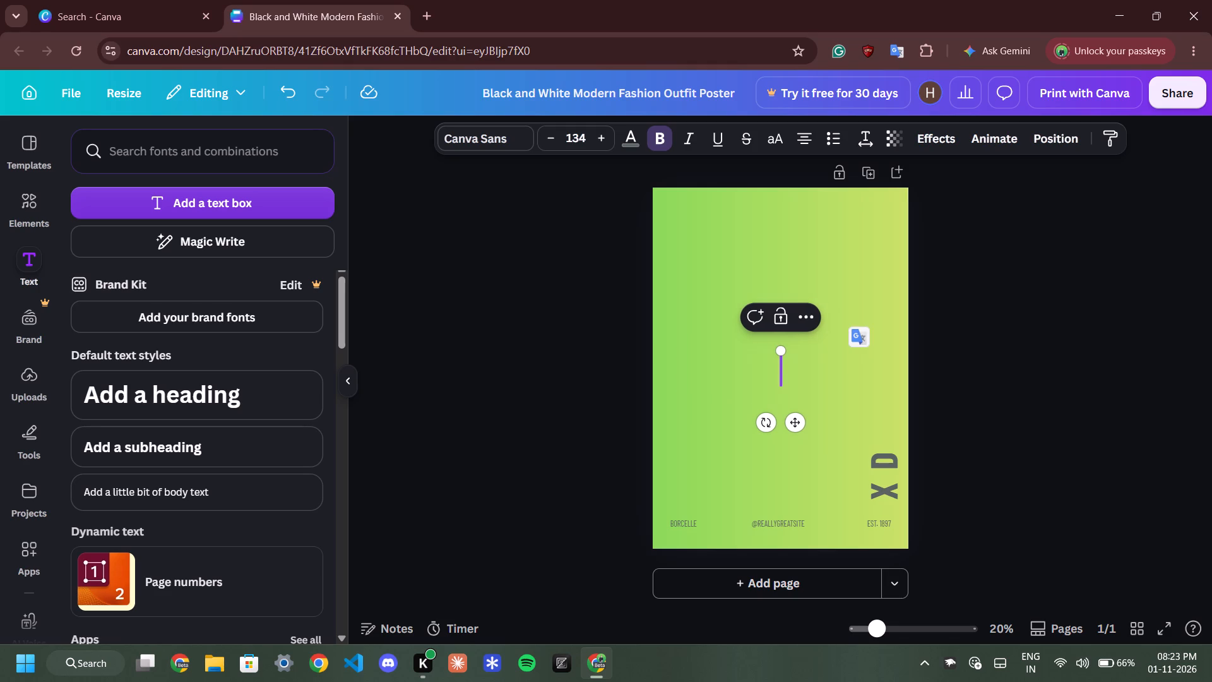
type("IRIZZ")
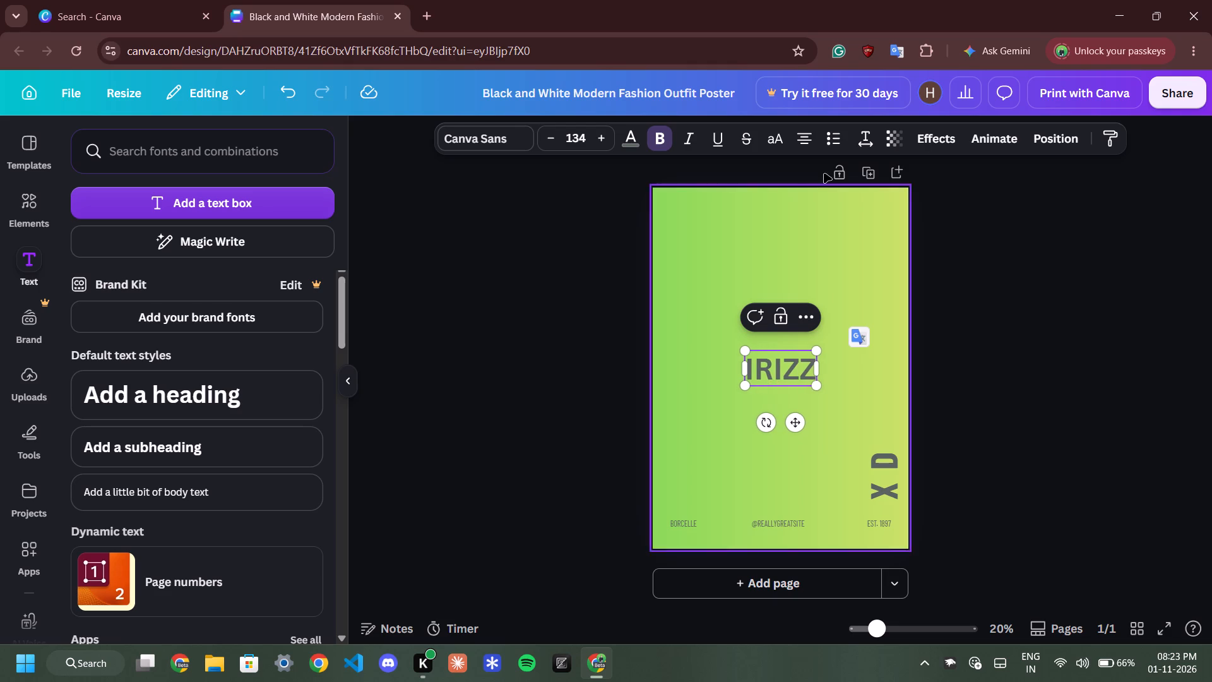
Compare the Barlow font variants on the IRIZZ heading and apply Barlow Condensed.
left_click(468, 129)
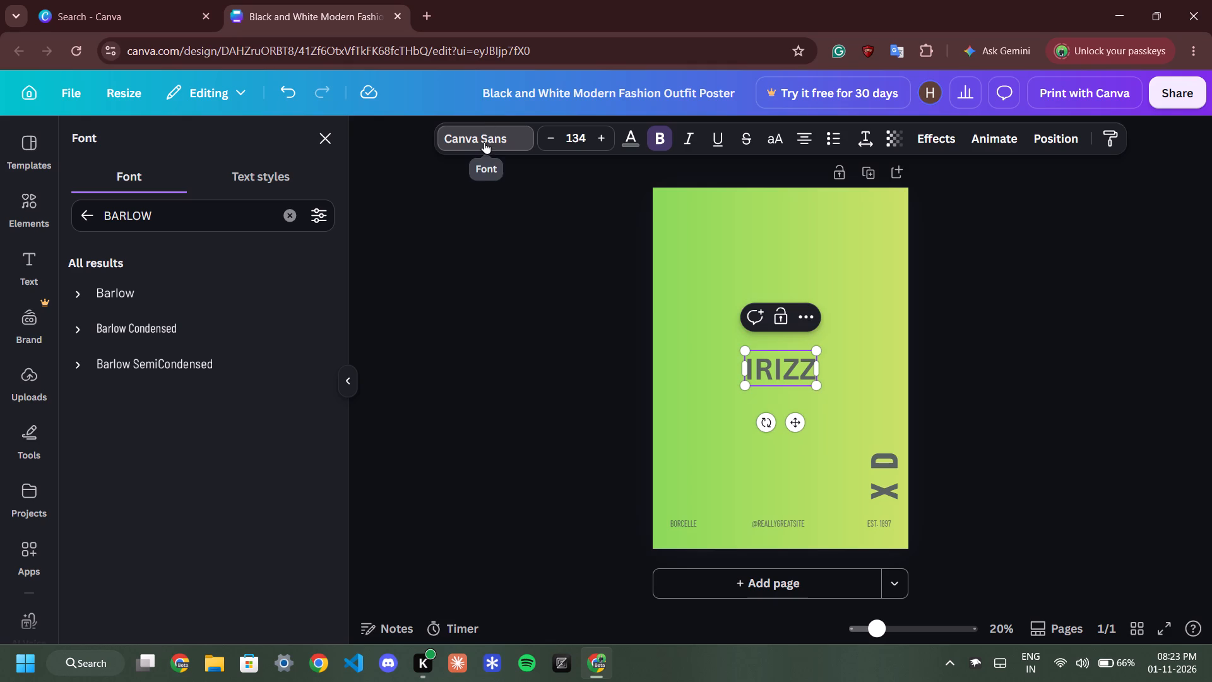
left_click(169, 354)
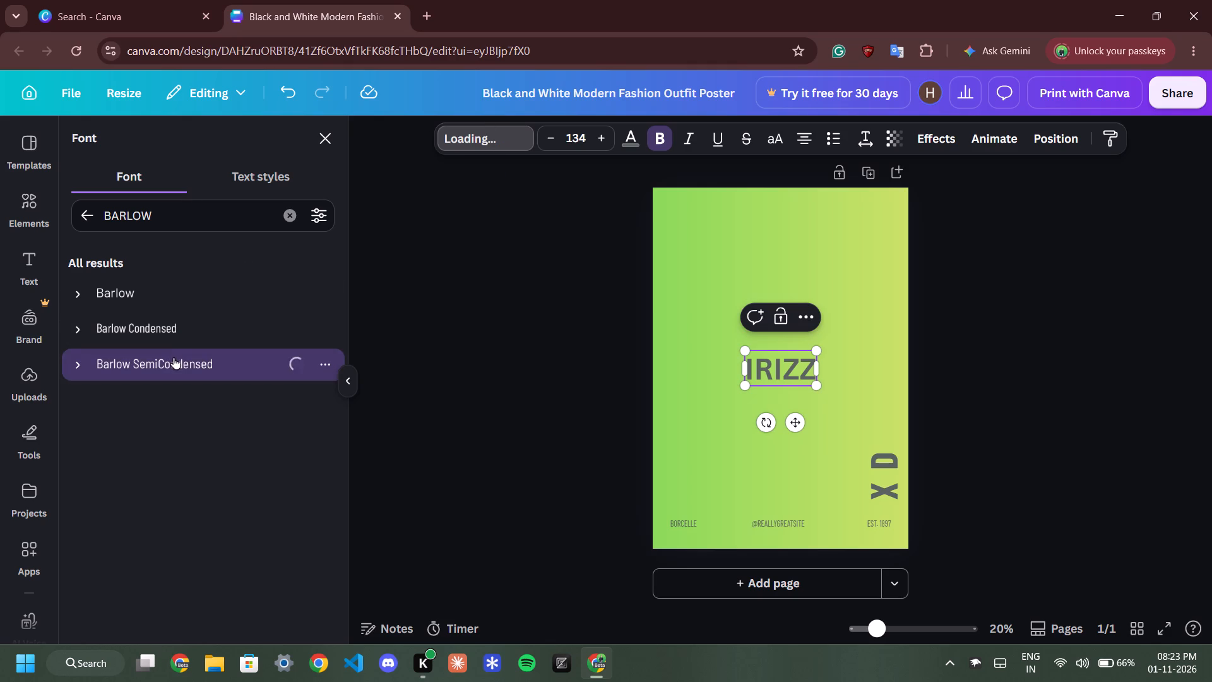
left_click(174, 336)
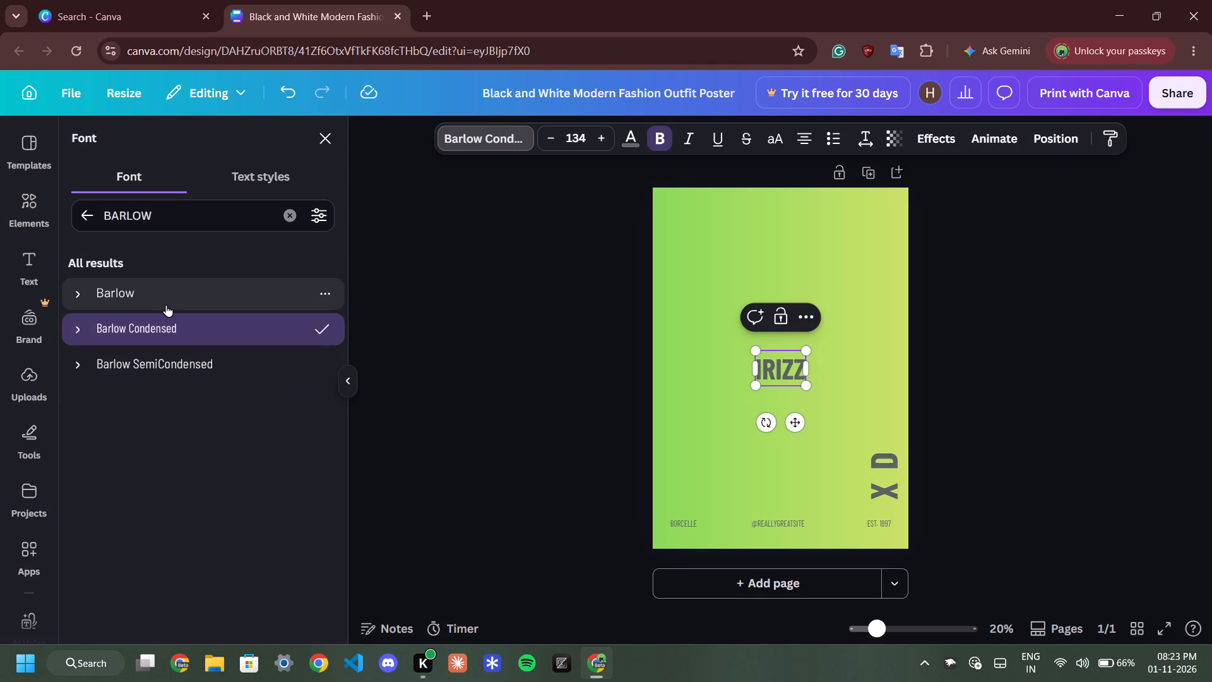
left_click(165, 301)
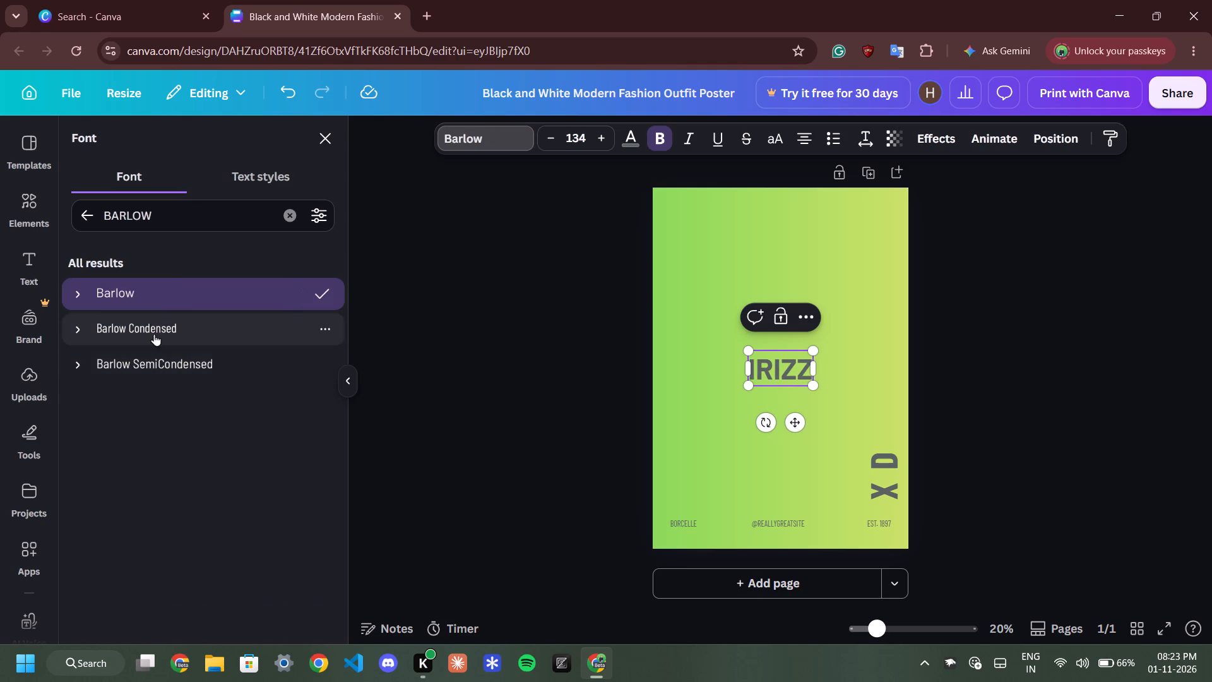
left_click(148, 325)
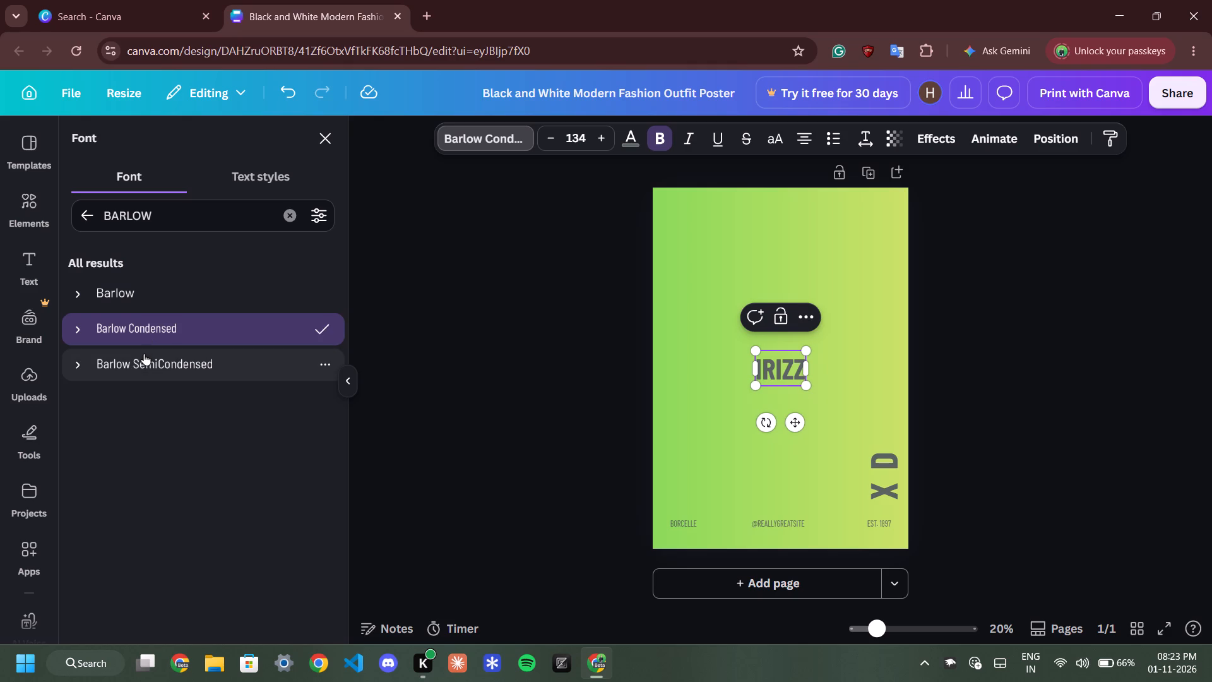
left_click(144, 354)
left_click(135, 338)
Widen the IRIZZ text box past the poster's left edge and enlarge the heading to font size 404 across the poster's middle.
left_click_drag(754, 369, 730, 380)
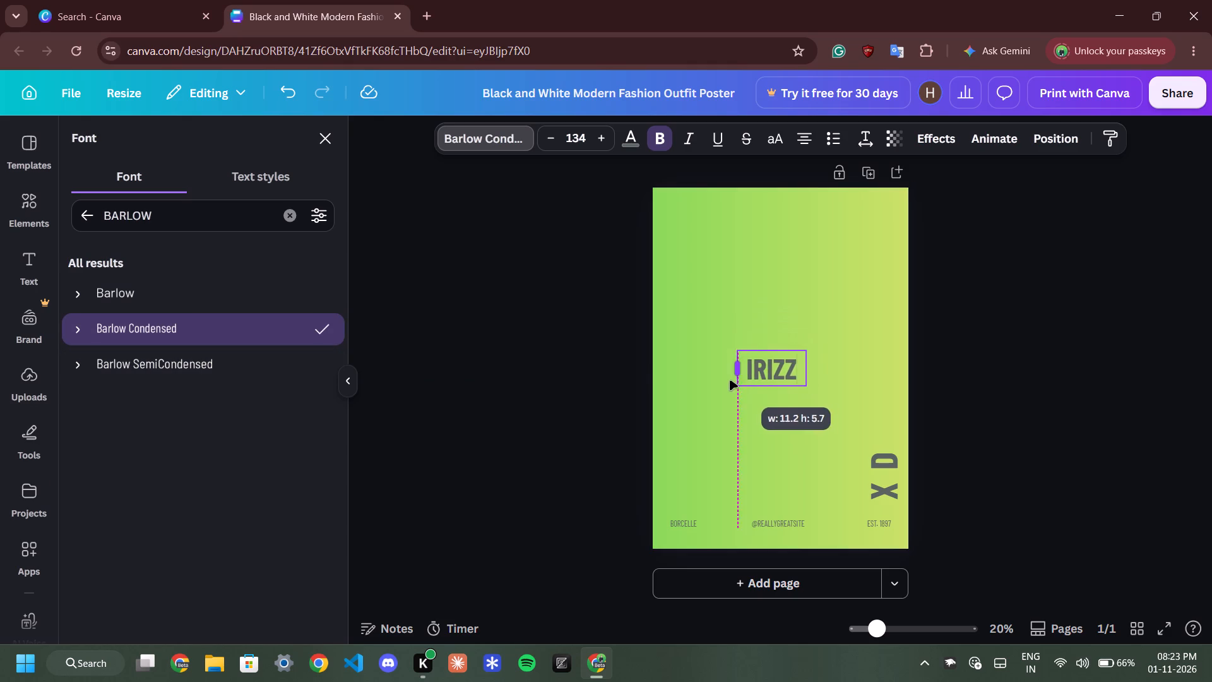
left_click_drag(730, 380, 704, 388)
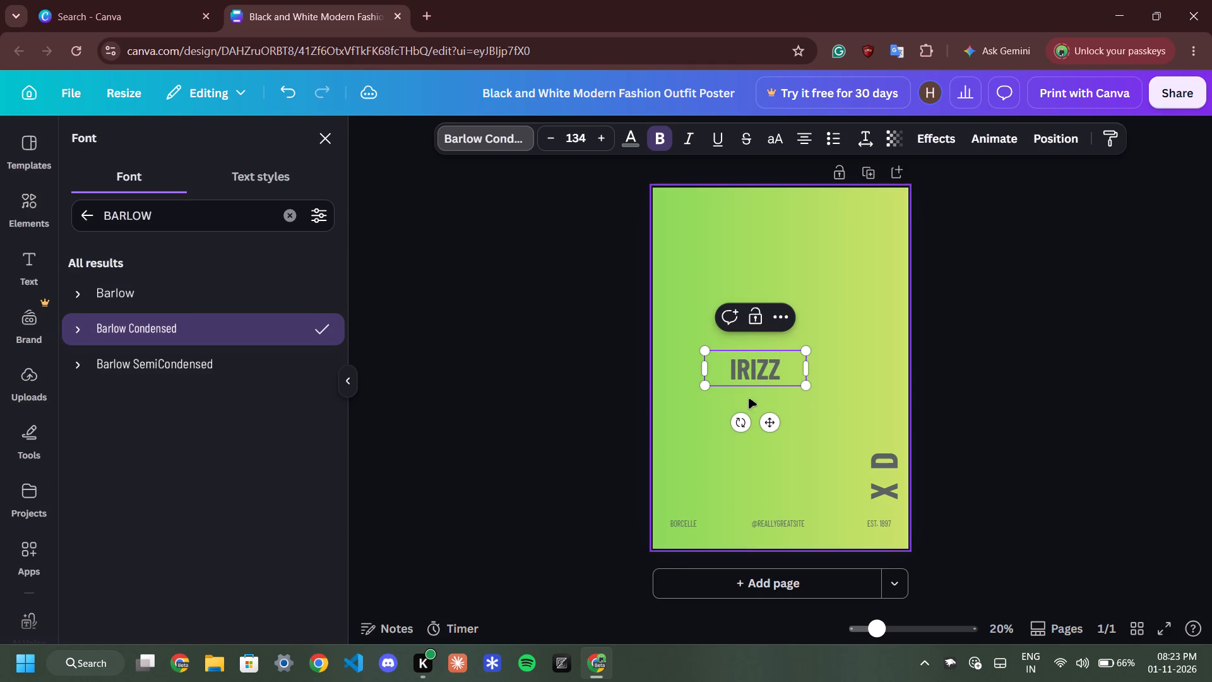
left_click_drag(704, 386, 668, 465)
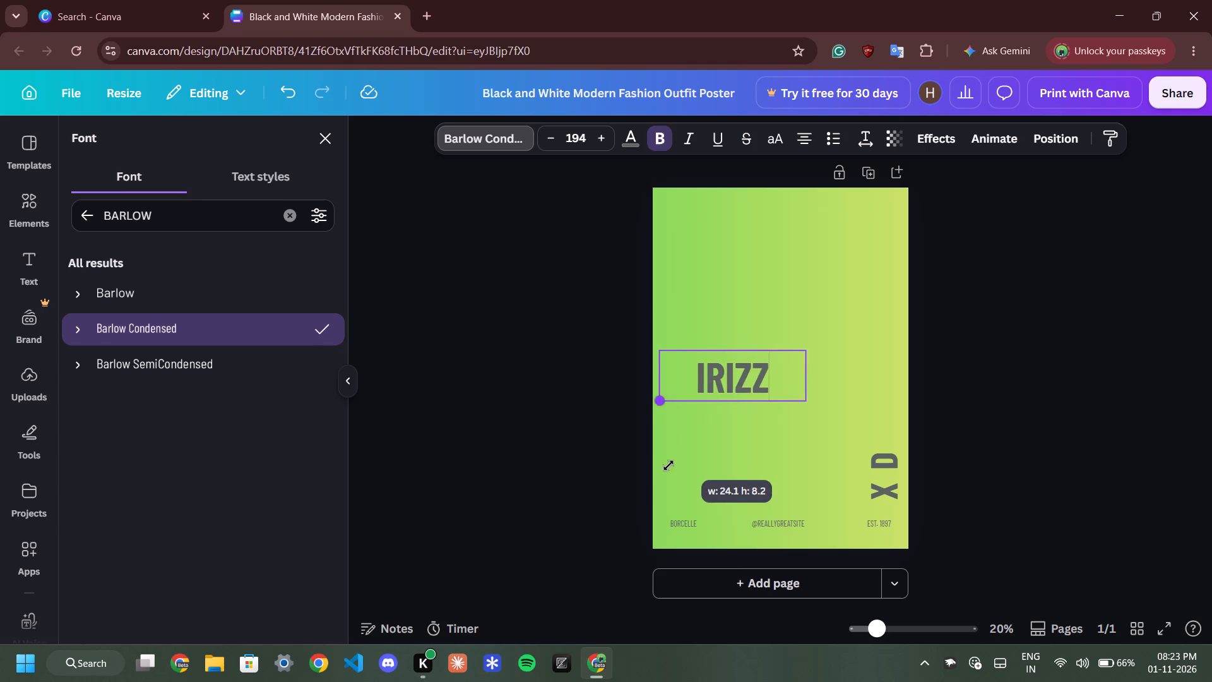
left_click_drag(668, 465, 638, 535)
left_click_drag(702, 388, 726, 413)
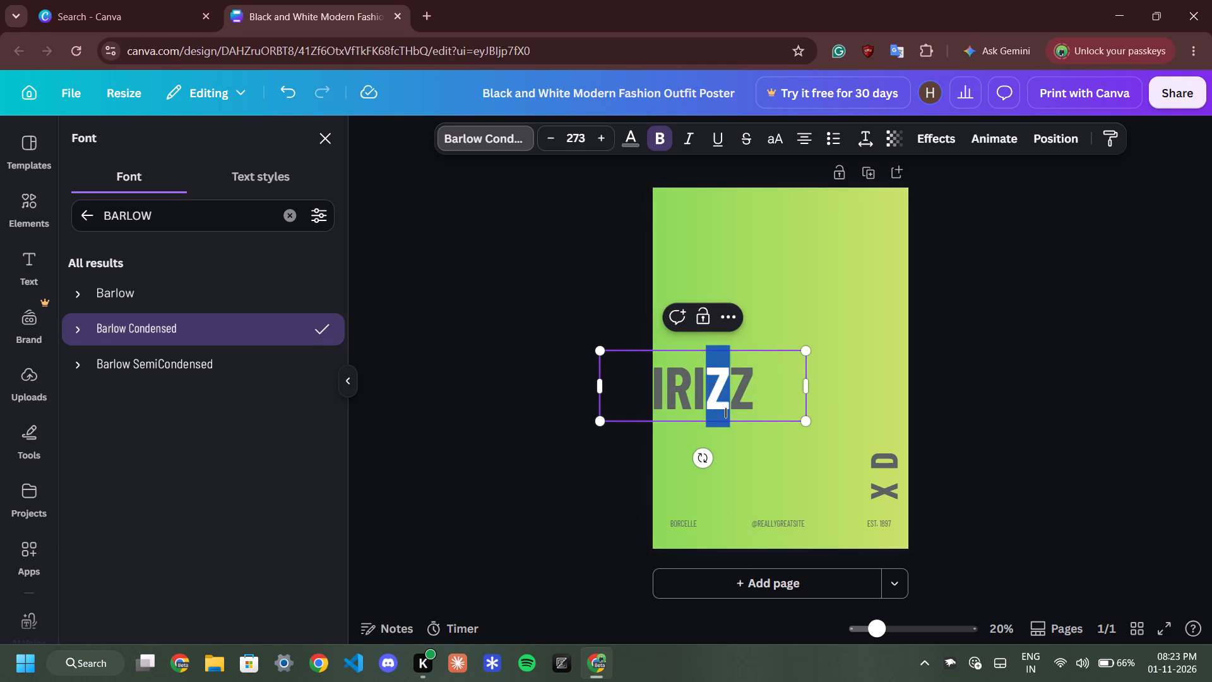
left_click_drag(726, 413, 746, 435)
left_click_drag(783, 301, 786, 315)
left_click_drag(809, 422, 789, 419)
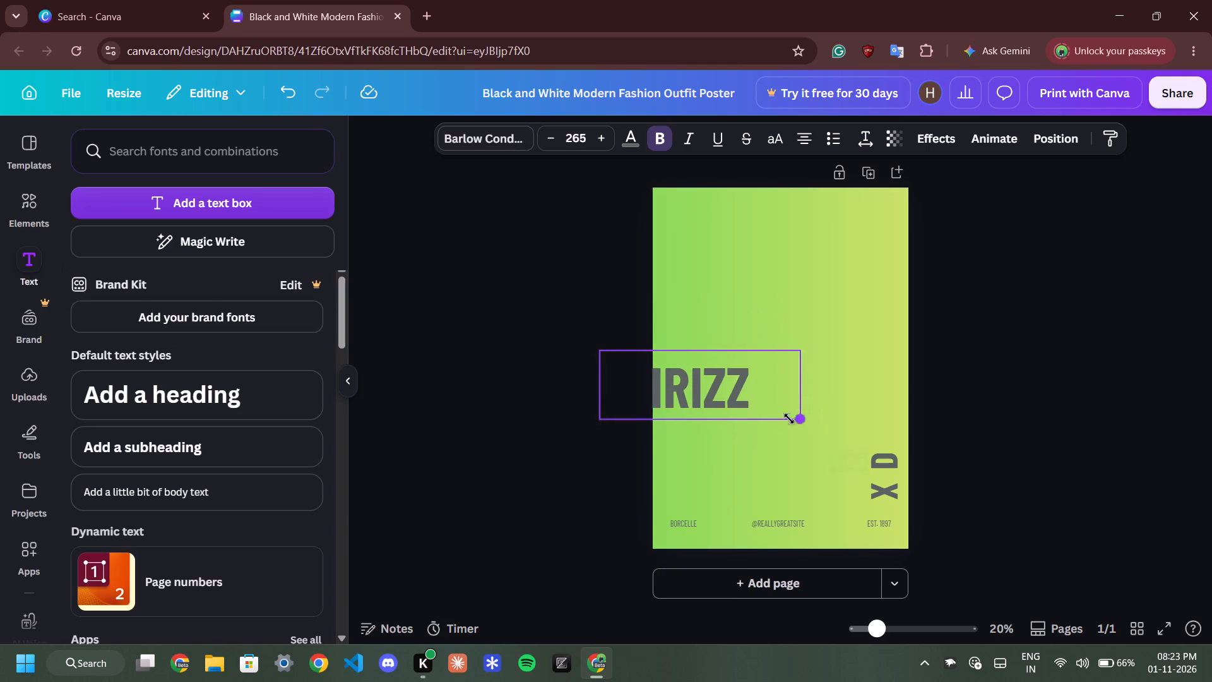
left_click_drag(789, 419, 763, 411)
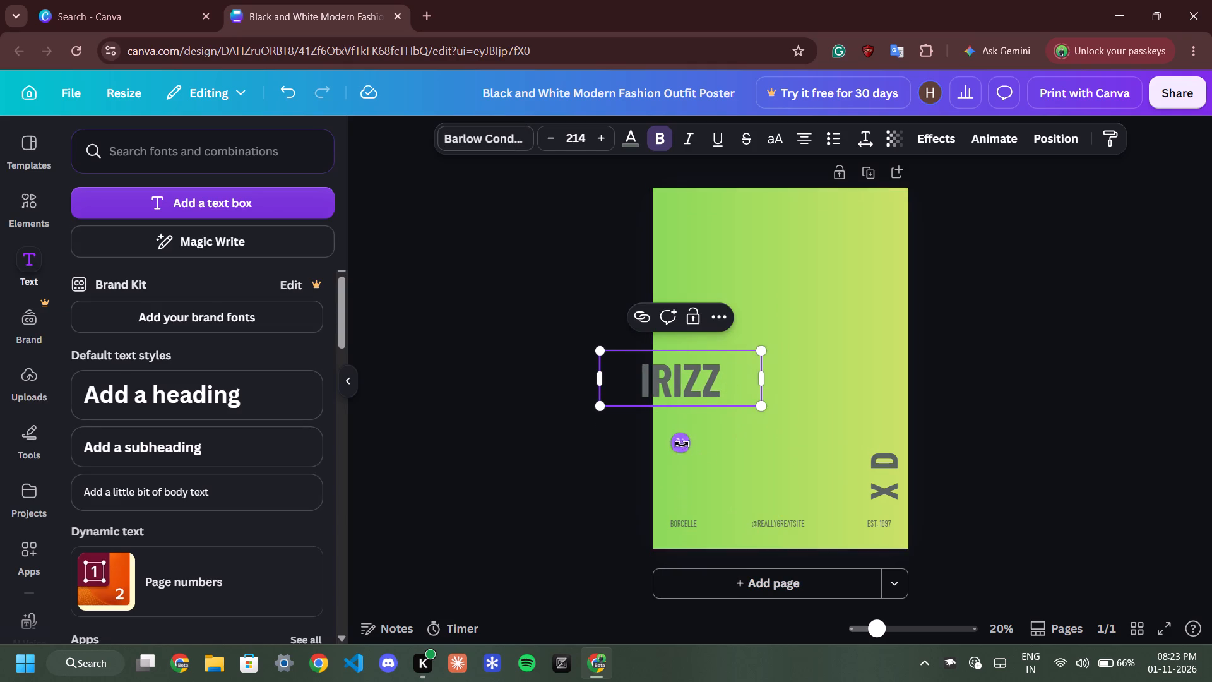
left_click_drag(679, 380, 643, 412)
left_click(1086, 344)
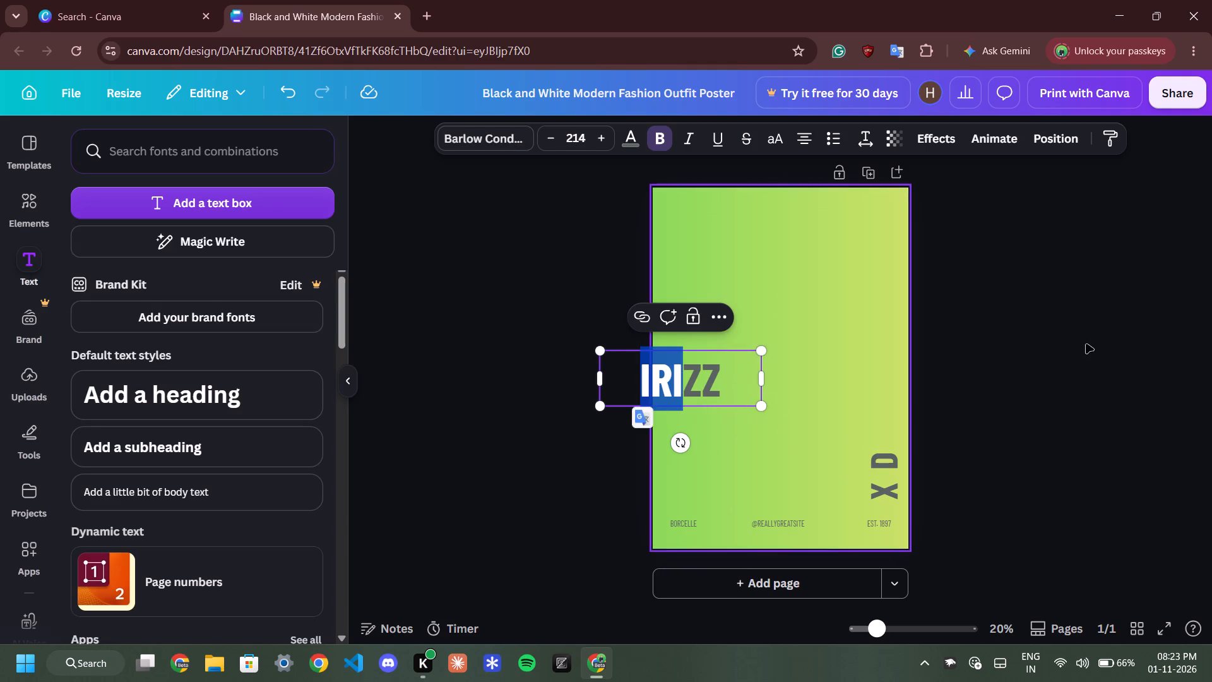
left_click(667, 381)
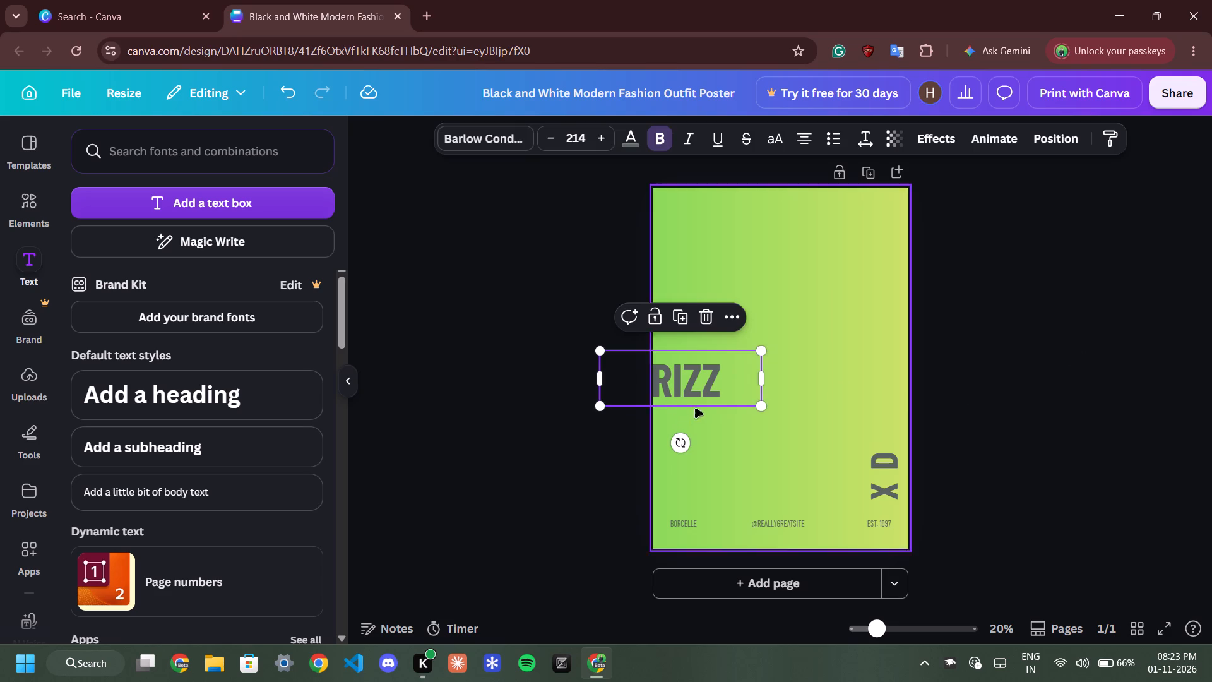
left_click_drag(759, 348, 775, 350)
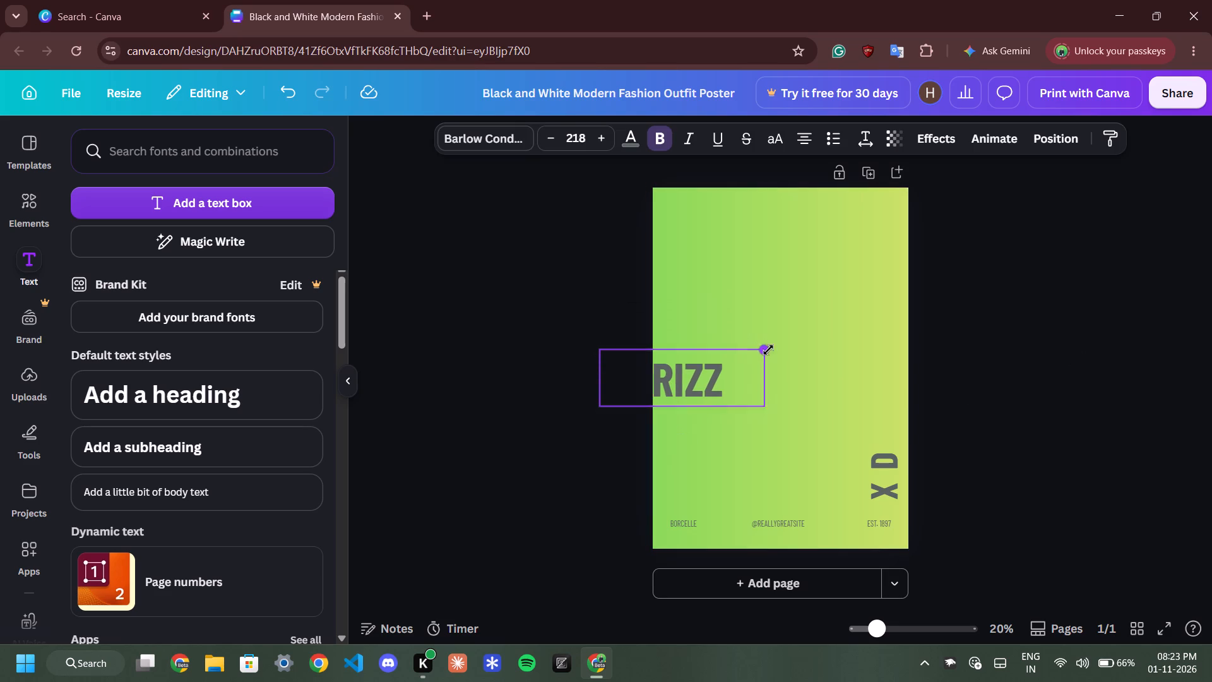
left_click_drag(775, 350, 914, 344)
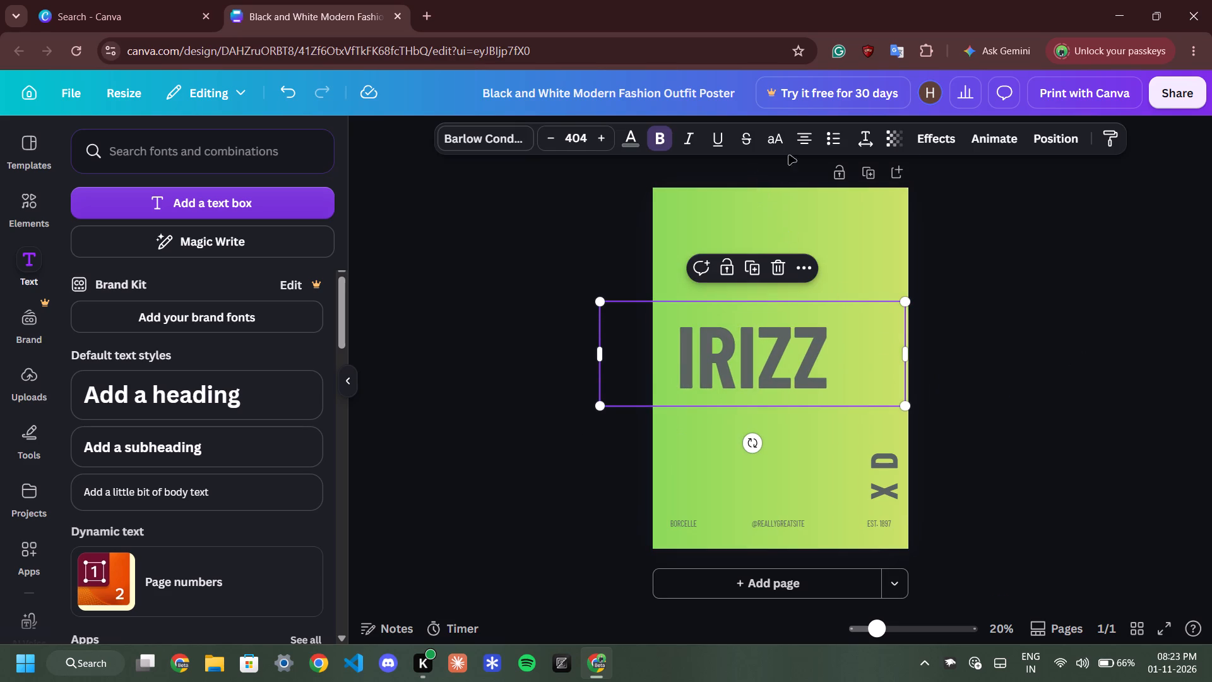
Set the IRIZZ heading's letter spacing to 317.
left_click(869, 138)
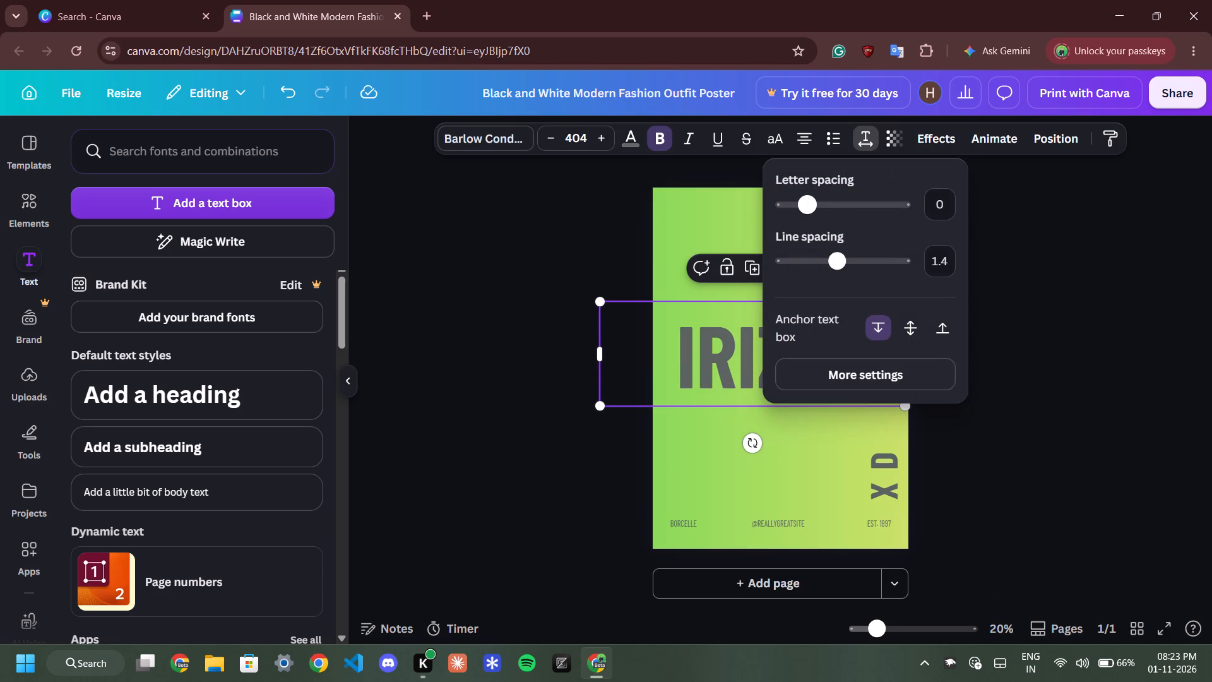
left_click_drag(808, 206, 843, 204)
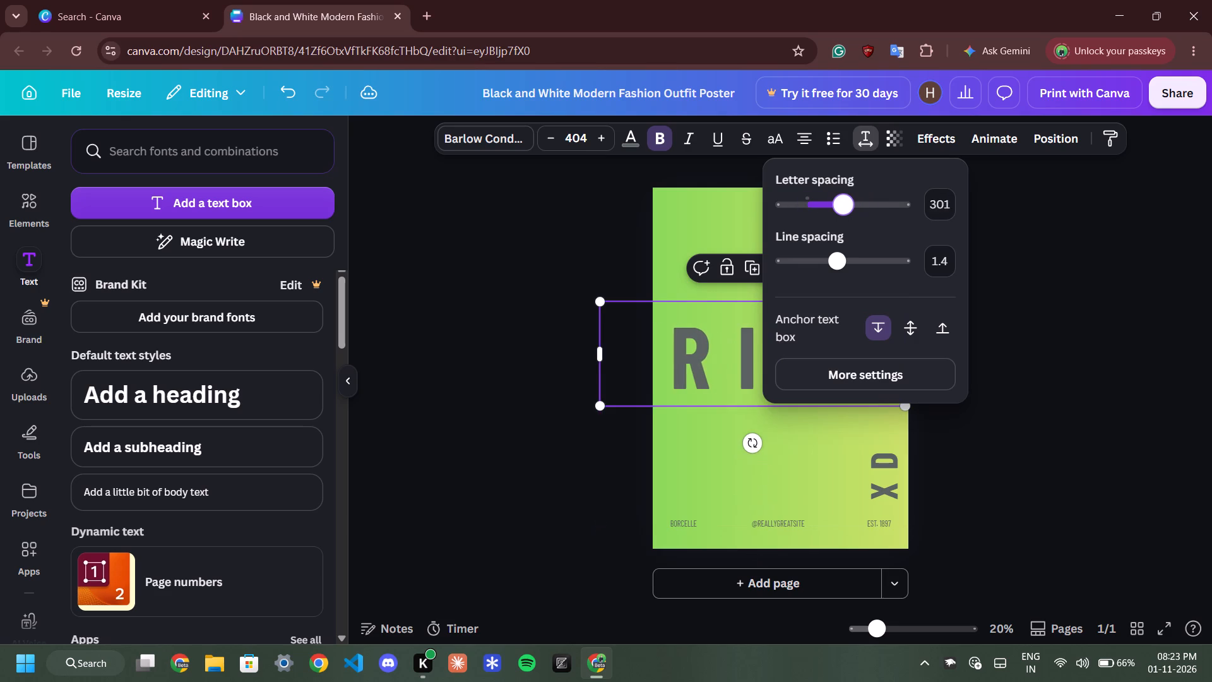
left_click_drag(843, 204, 845, 208)
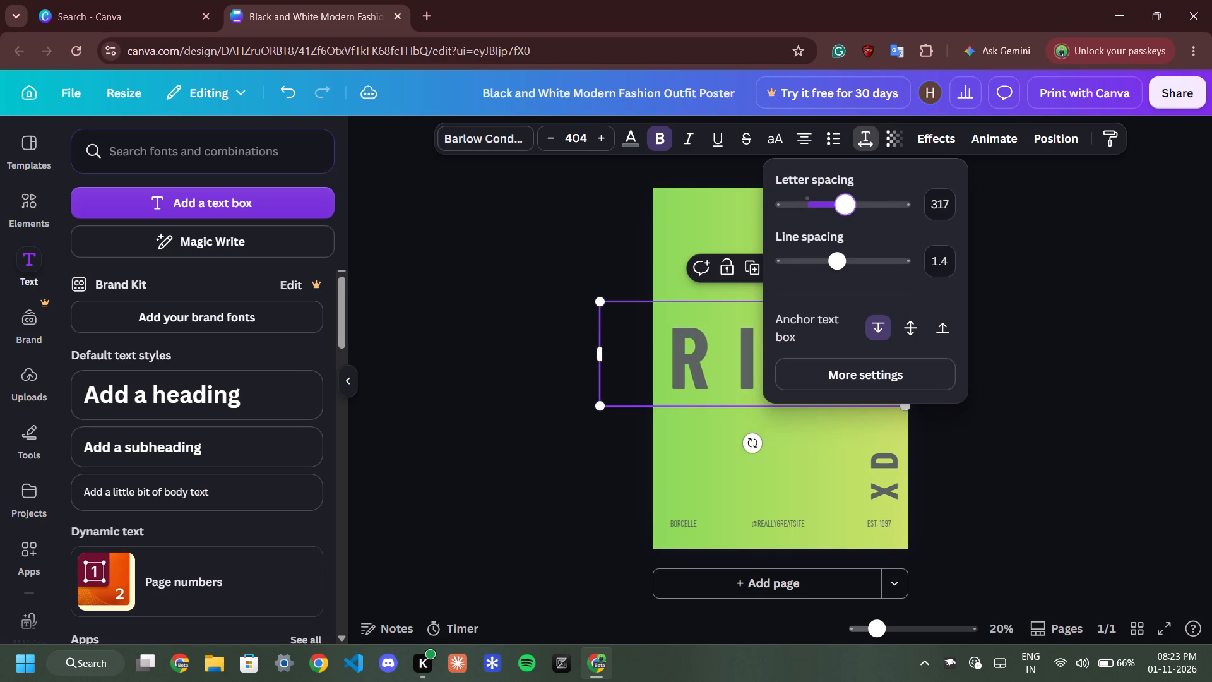
Shrink the IRIZZ heading to font size 199 so the whole word fits on one line inside the poster.
left_click_drag(845, 208, 845, 207)
left_click(1139, 424)
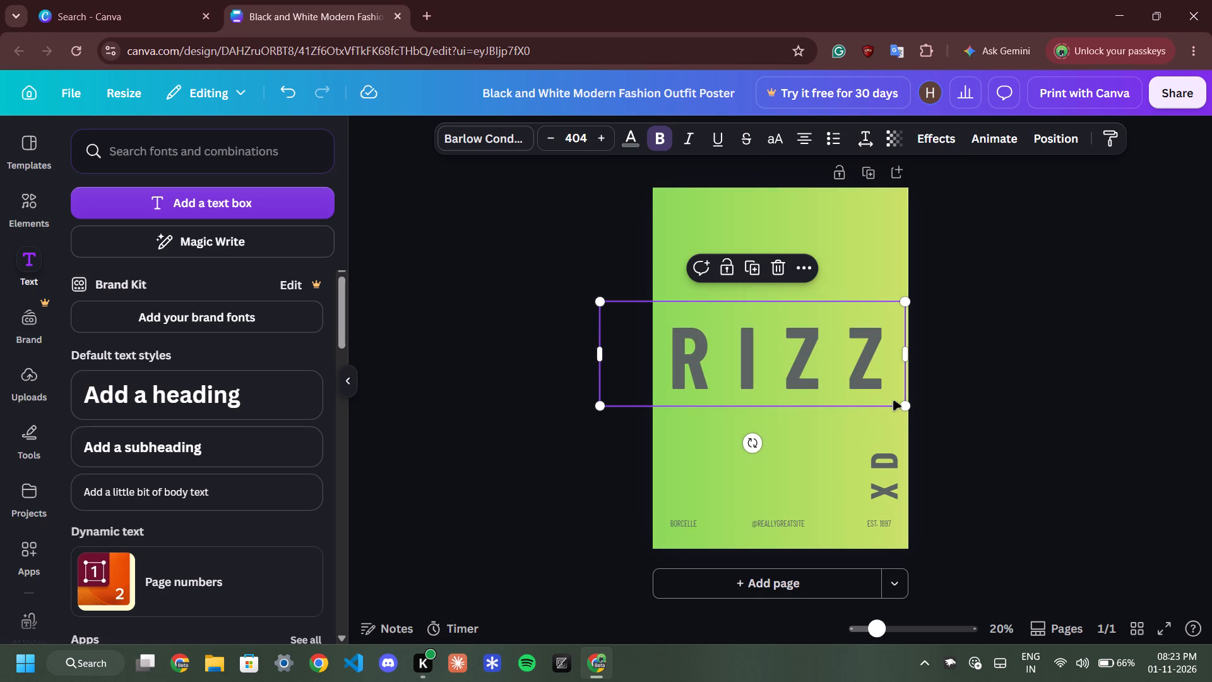
left_click_drag(904, 409, 822, 386)
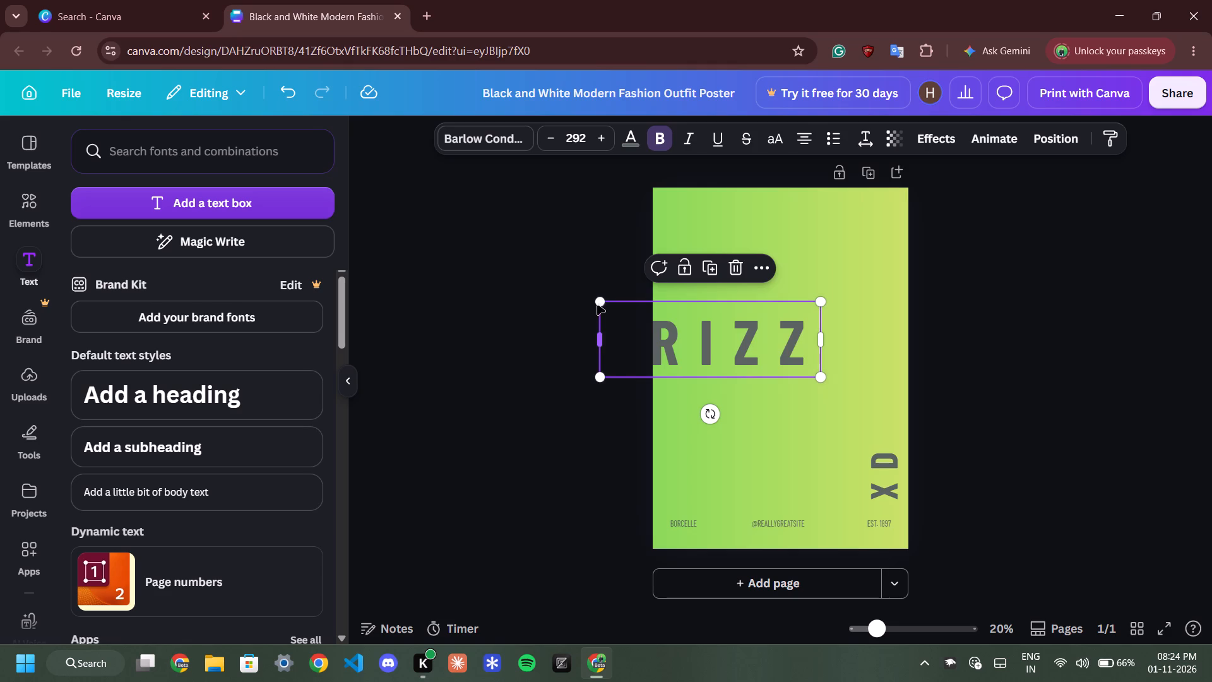
left_click_drag(598, 303, 665, 344)
Move the IRIZZ heading down to just above the footer text, vertically centred with the vertical XD text.
left_click_drag(756, 415, 757, 419)
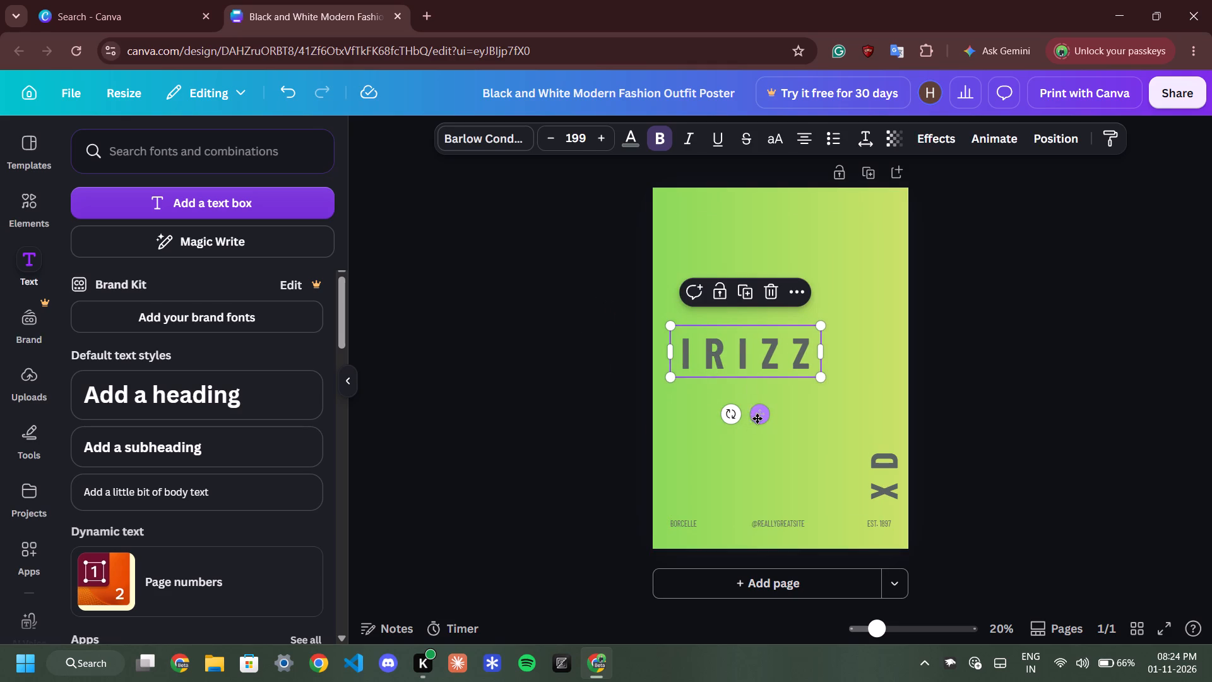
left_click_drag(757, 419, 757, 529)
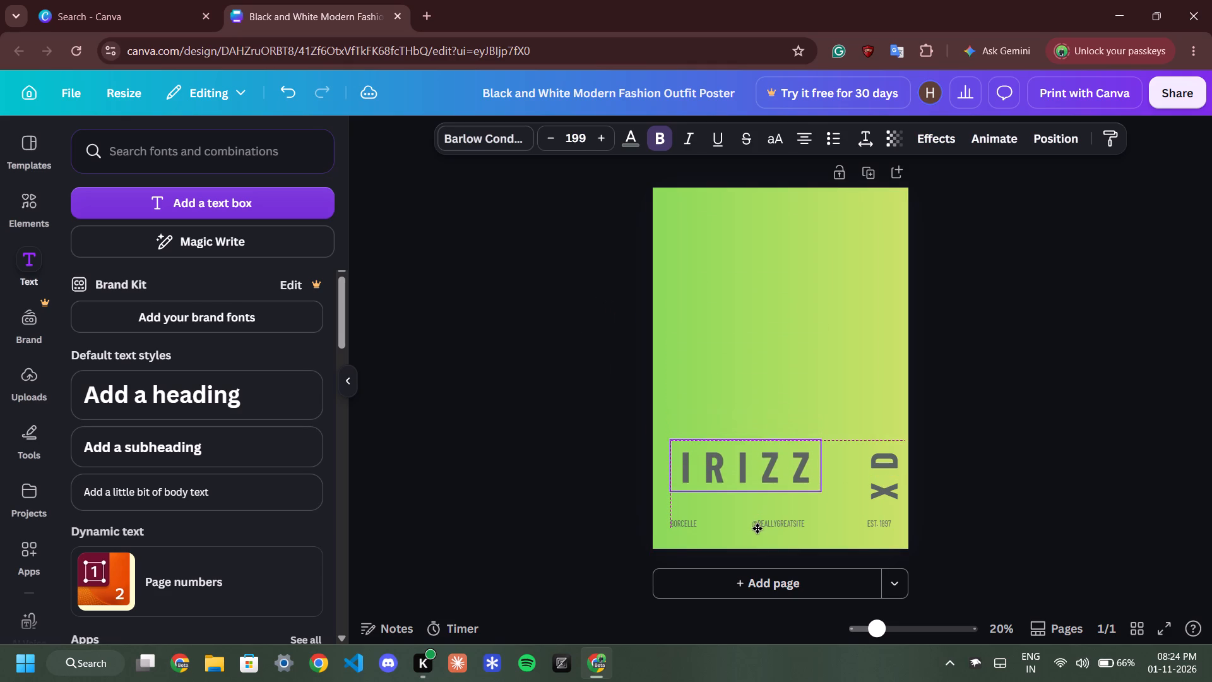
left_click_drag(757, 529, 756, 535)
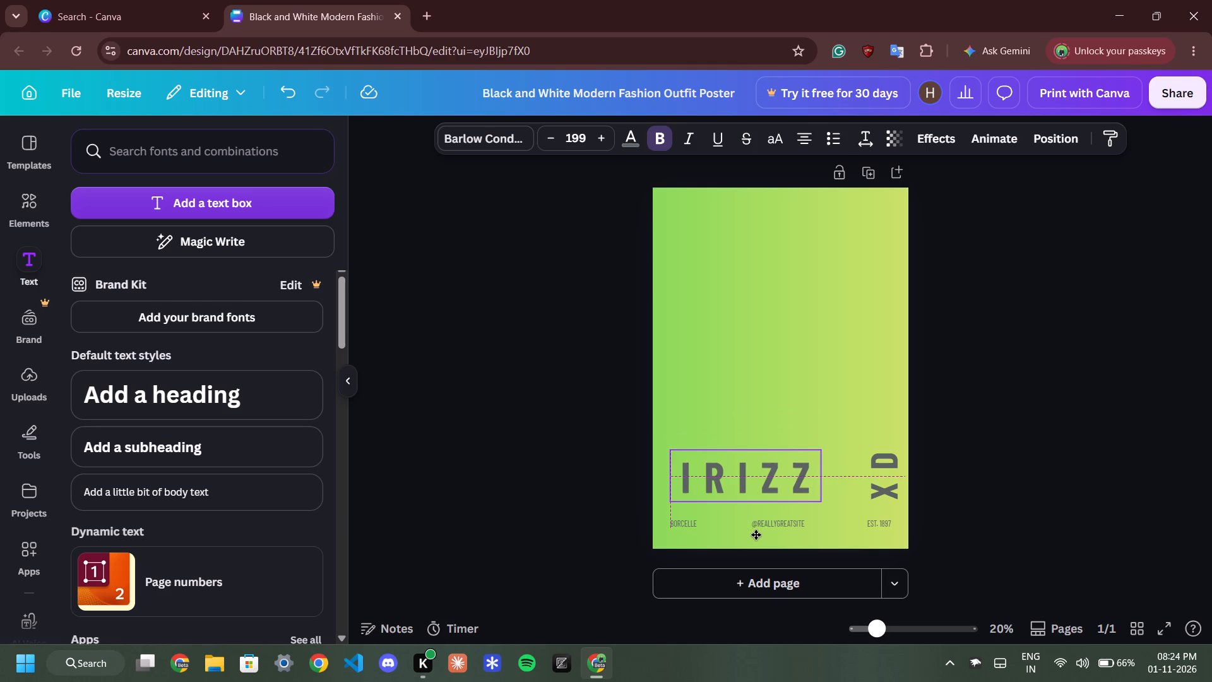
left_click_drag(756, 535, 756, 535)
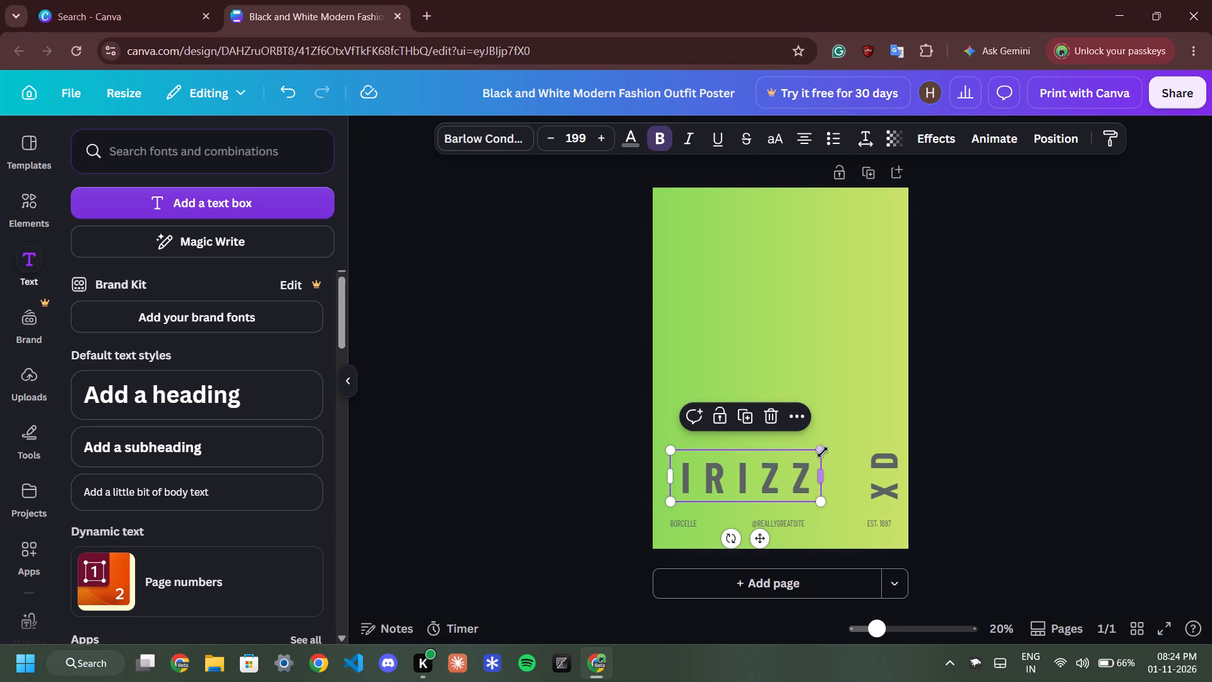
Enlarge the IRIZZ heading to font size 283 so it spans from the poster's left edge to the XD text.
left_click_drag(823, 451, 854, 445)
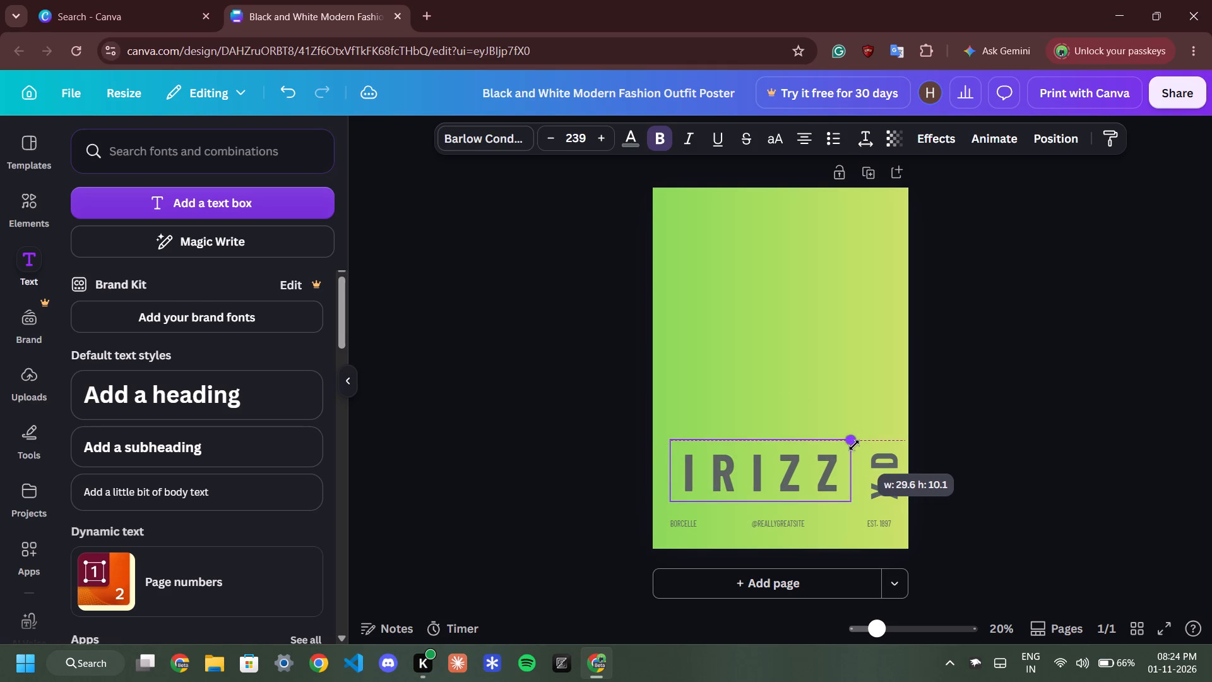
left_click_drag(854, 445, 863, 448)
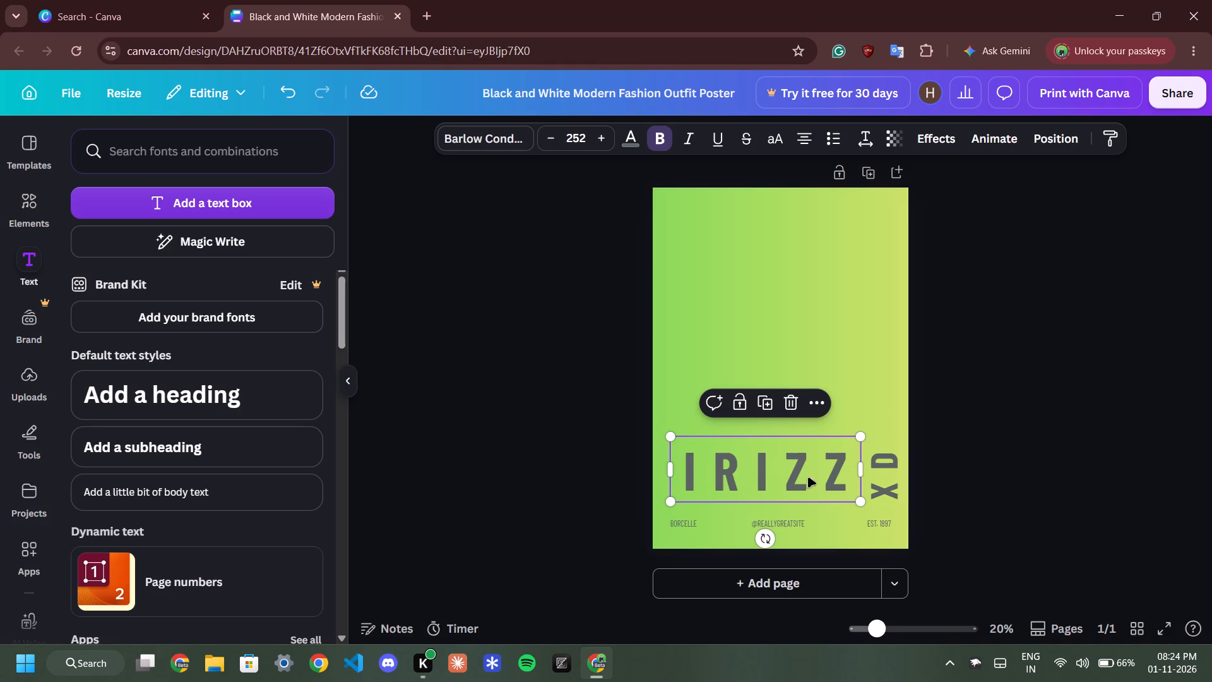
left_click_drag(858, 439, 818, 462)
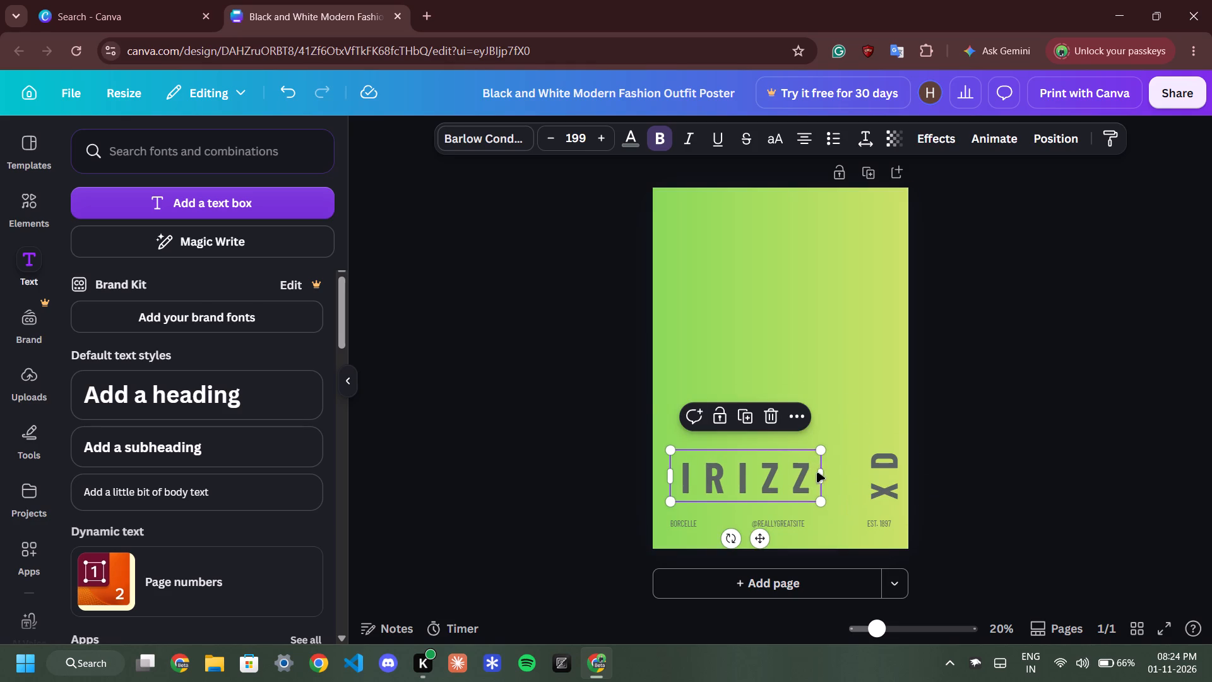
left_click_drag(764, 543, 771, 534)
left_click_drag(826, 492, 844, 512)
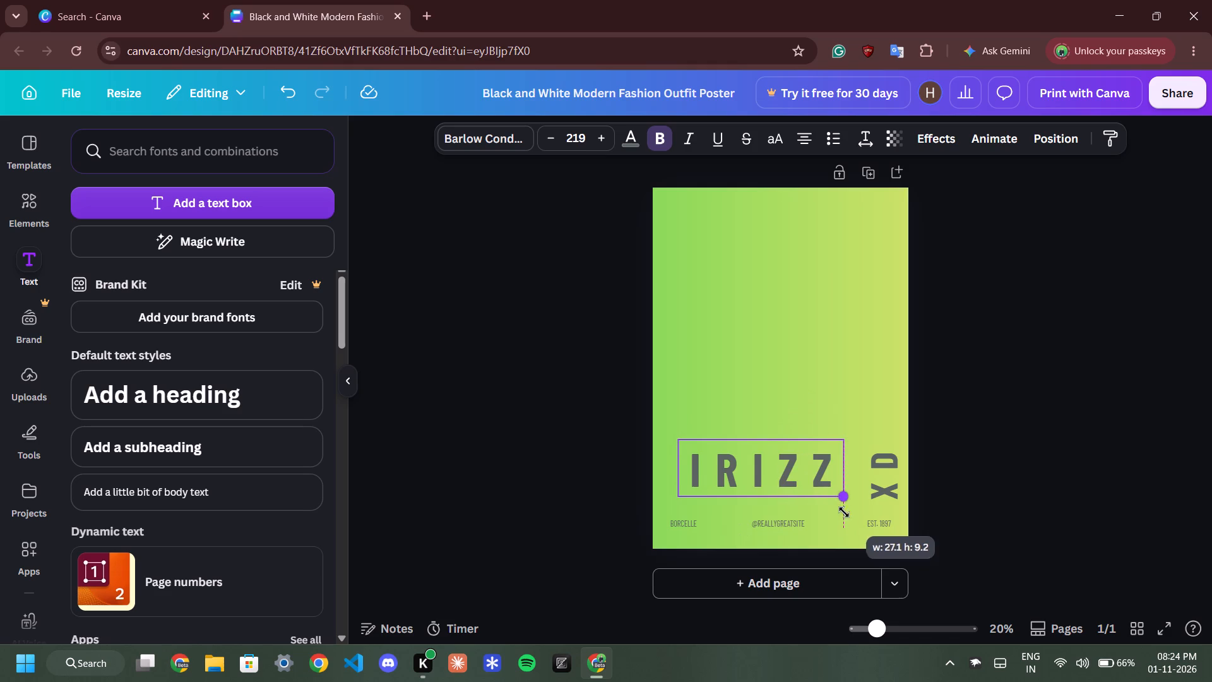
left_click_drag(844, 512, 856, 524)
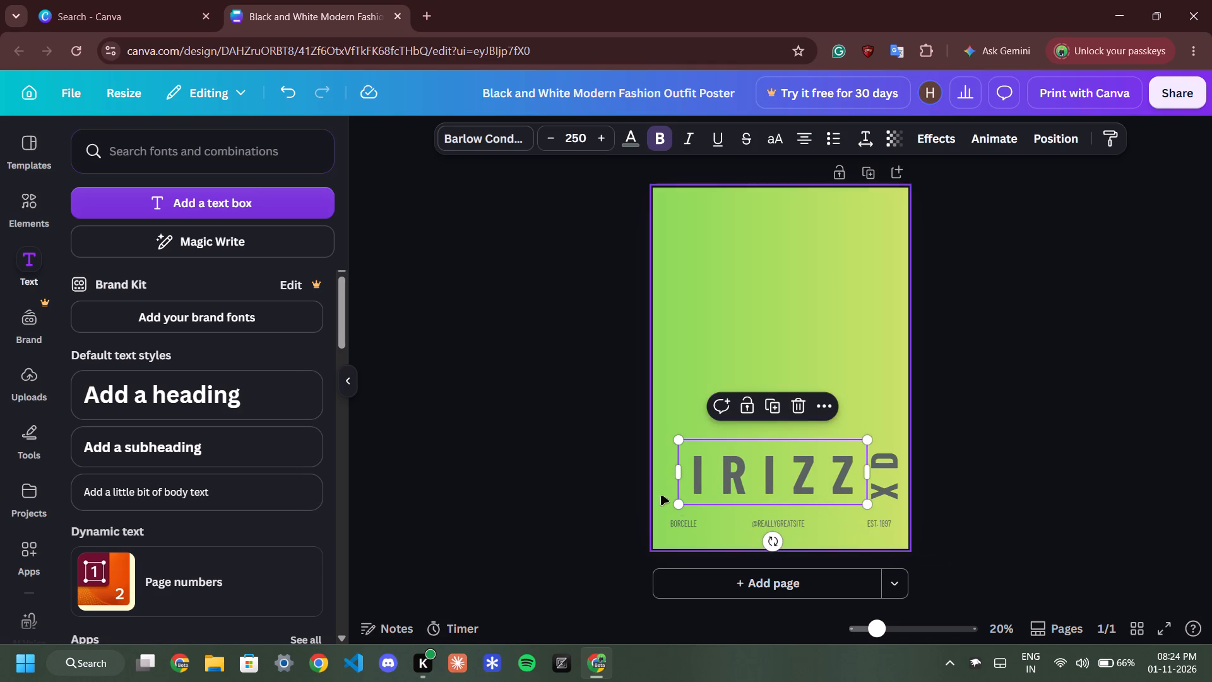
left_click_drag(681, 505, 672, 510)
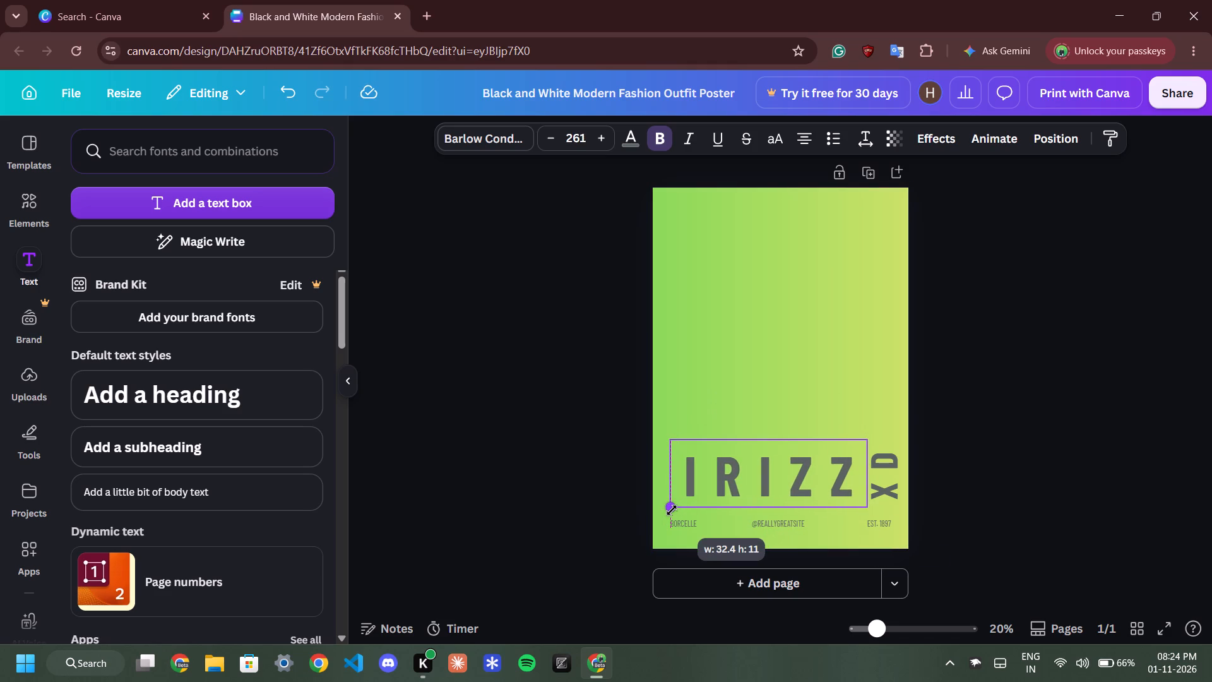
left_click_drag(672, 510, 671, 513)
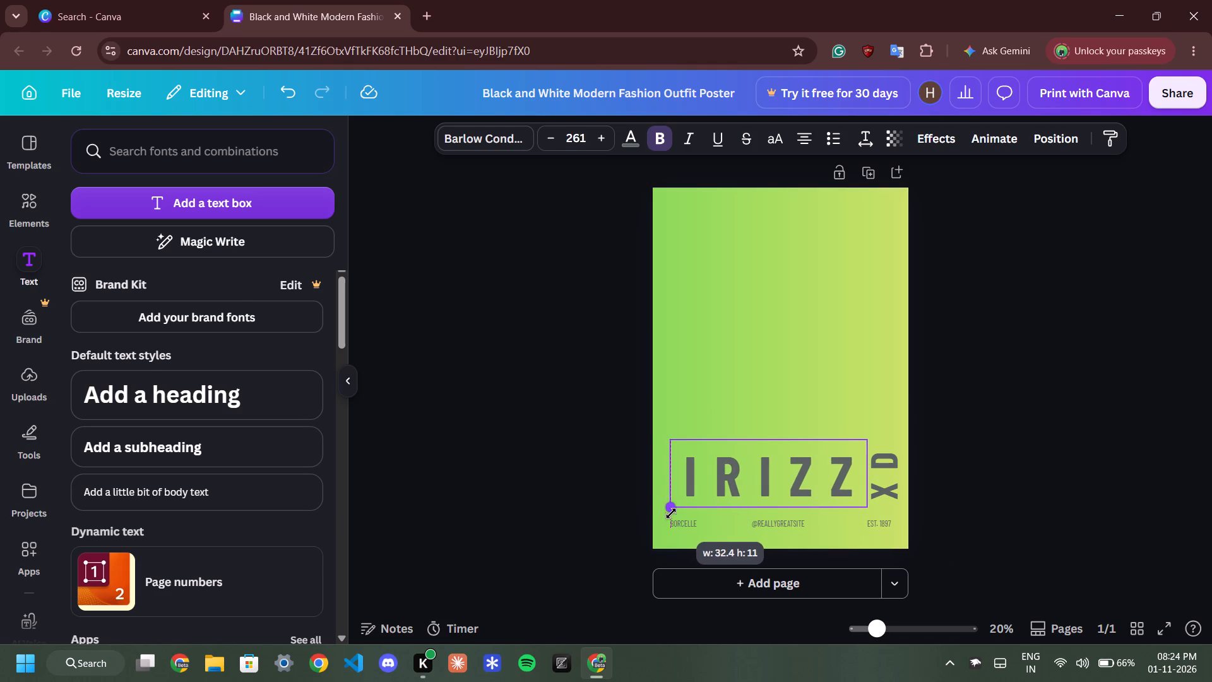
left_click_drag(671, 513, 660, 518)
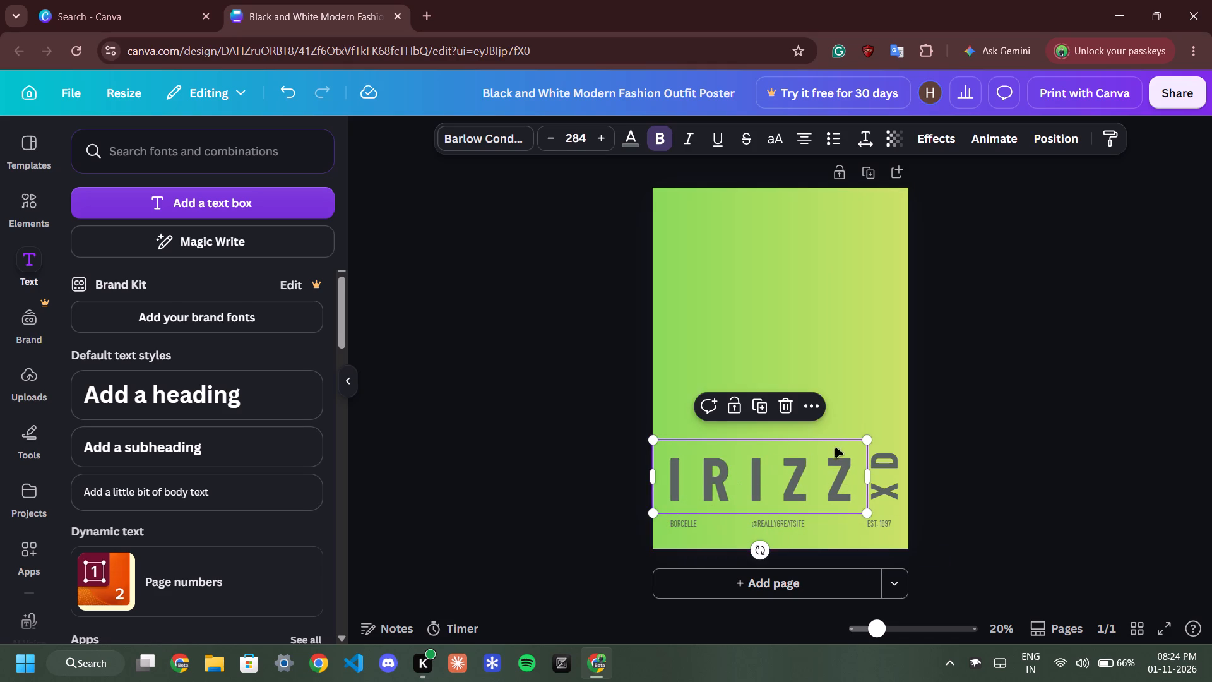
left_click_drag(867, 439, 871, 430)
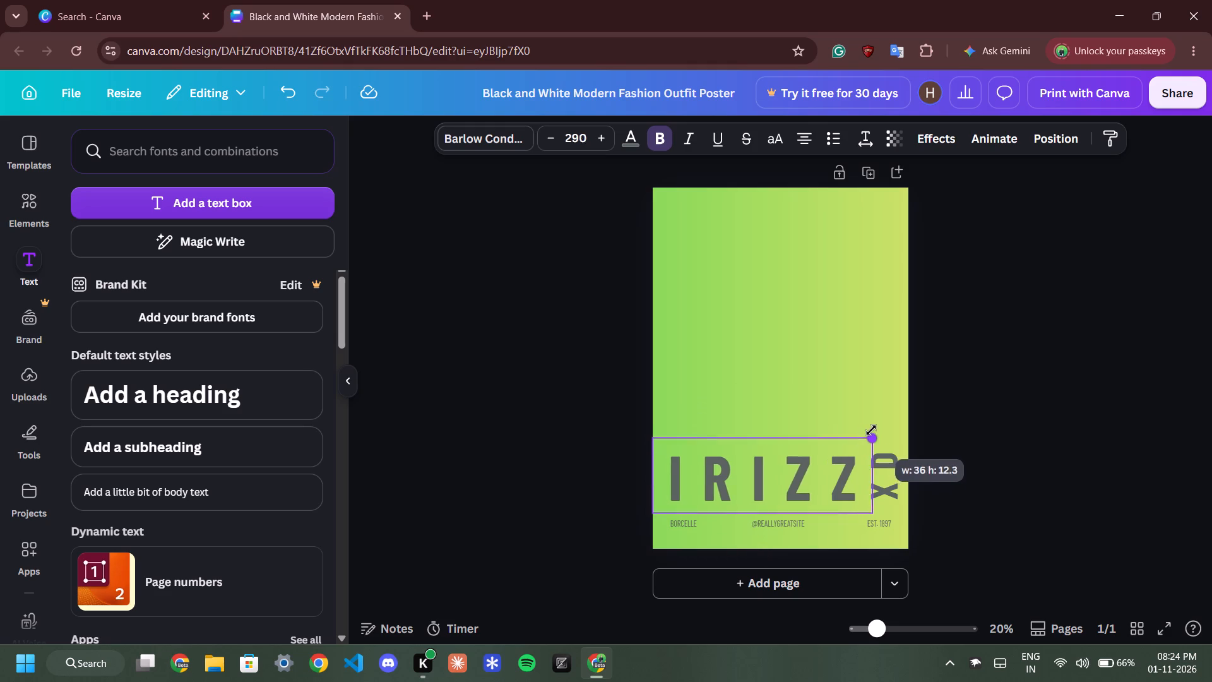
left_click_drag(871, 430, 868, 427)
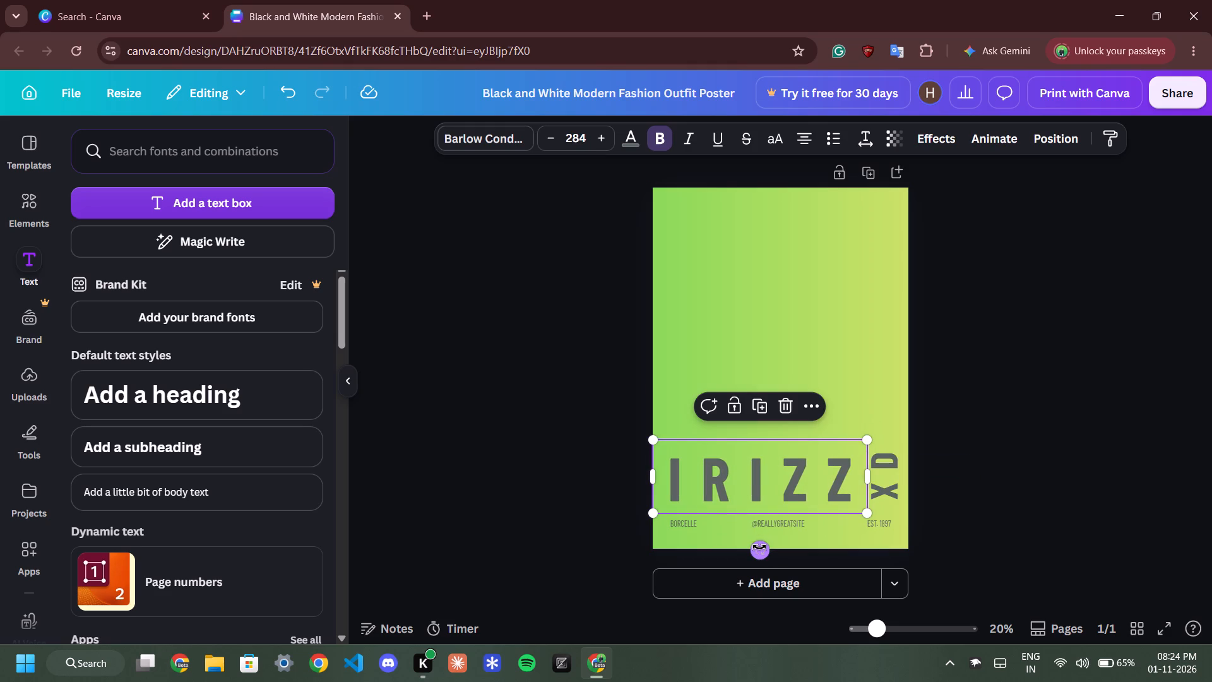
left_click_drag(758, 549, 757, 541)
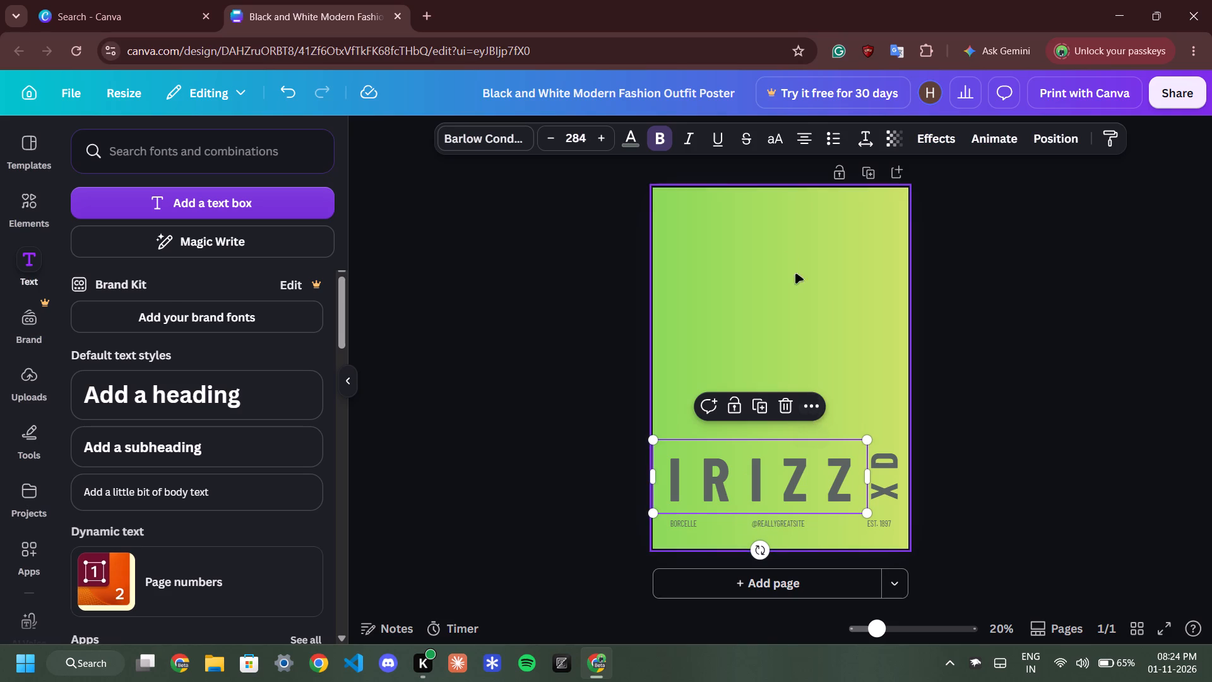
left_click(551, 143)
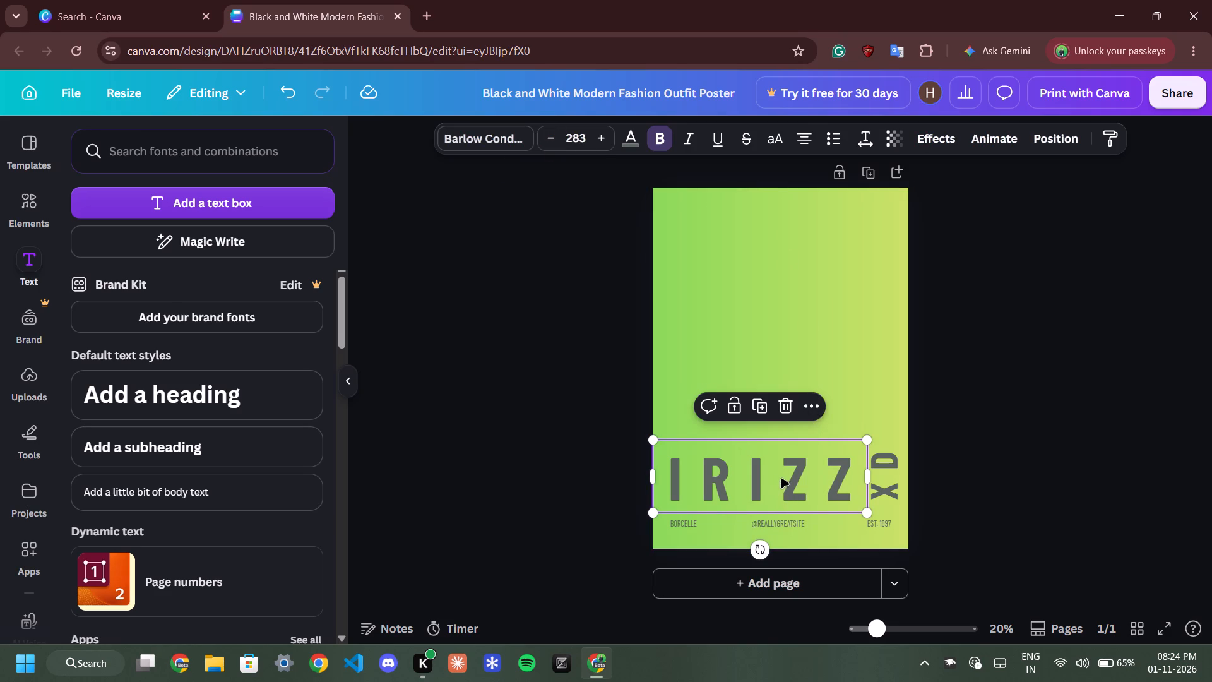
Nudge the vertical XD text slightly down to line up with the IRIZZ heading.
left_click(882, 467)
left_click(884, 467)
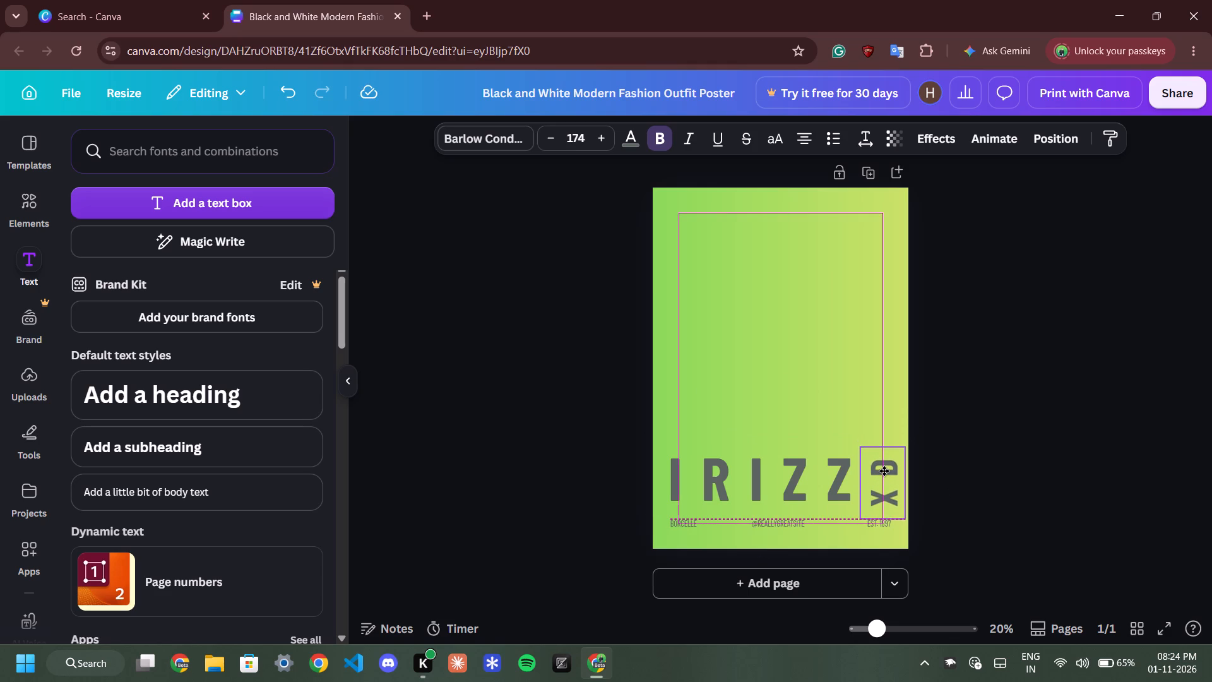
left_click(1078, 438)
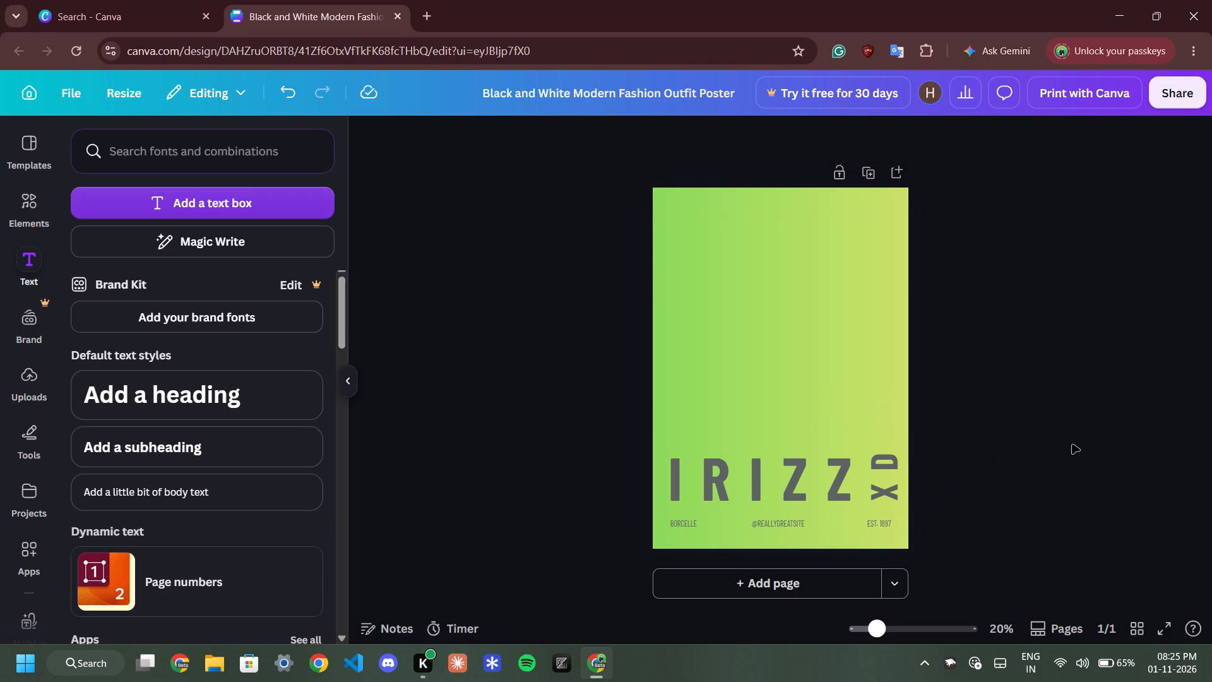
Shift the IRIZZ heading slightly to the right, closer to the XD text and above the footer line.
left_click(839, 481)
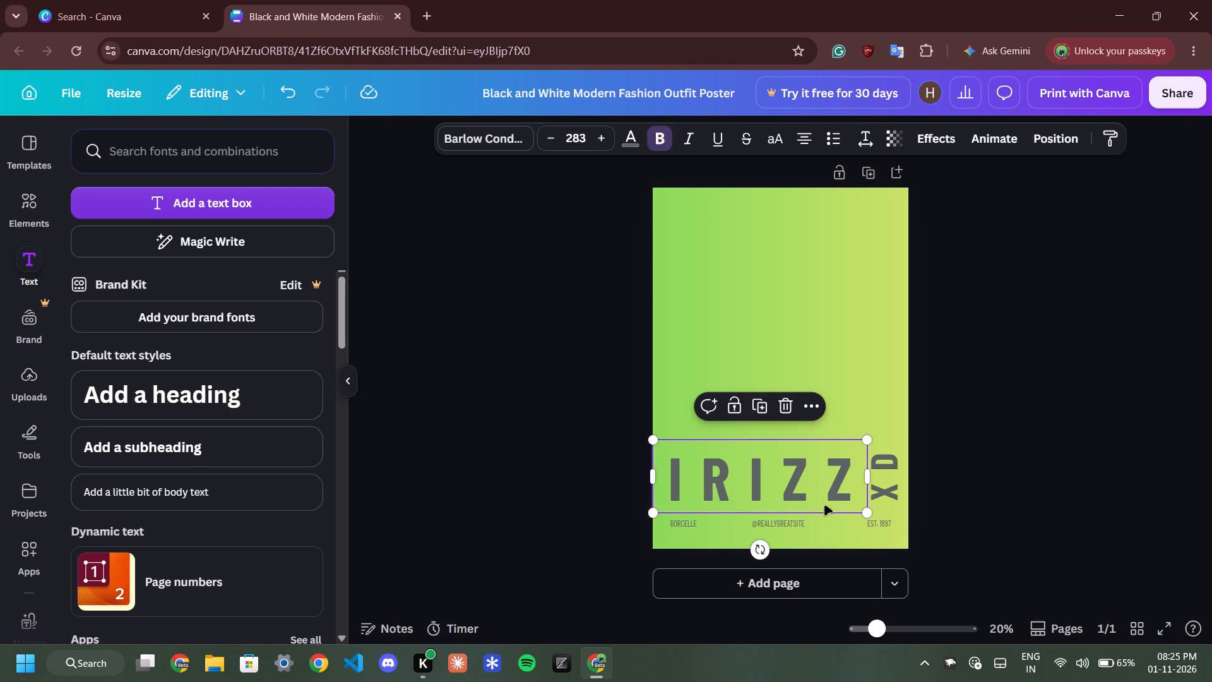
left_click_drag(866, 479, 875, 489)
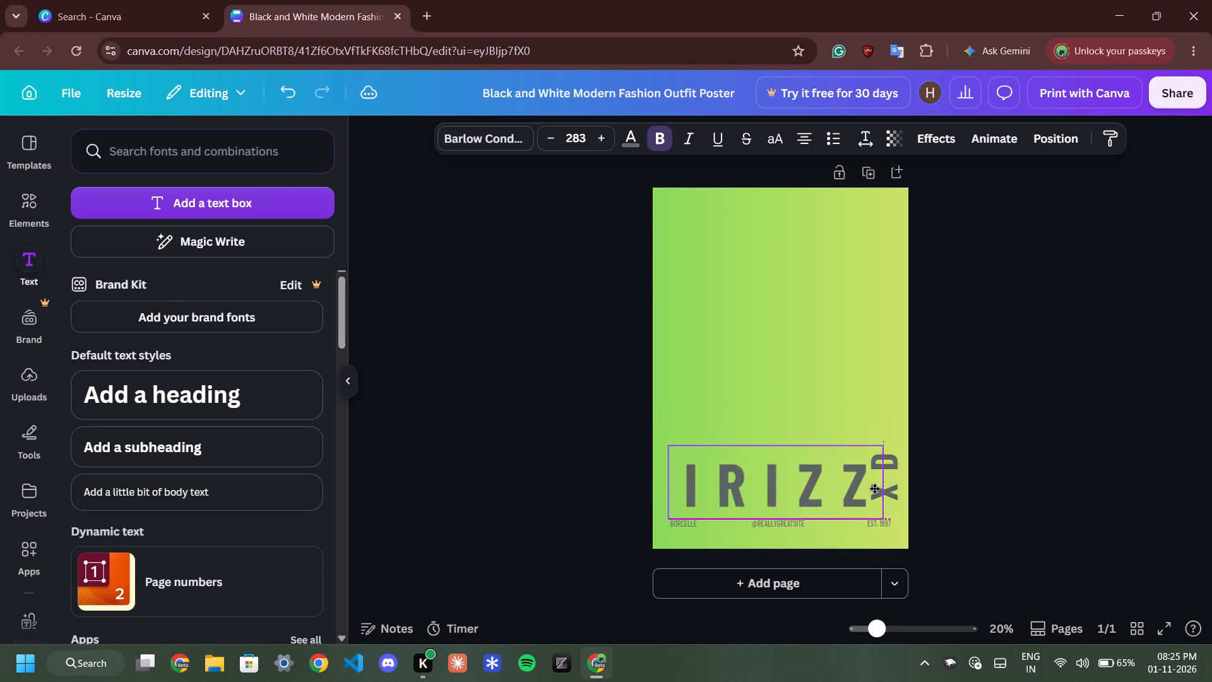
left_click_drag(875, 489, 872, 481)
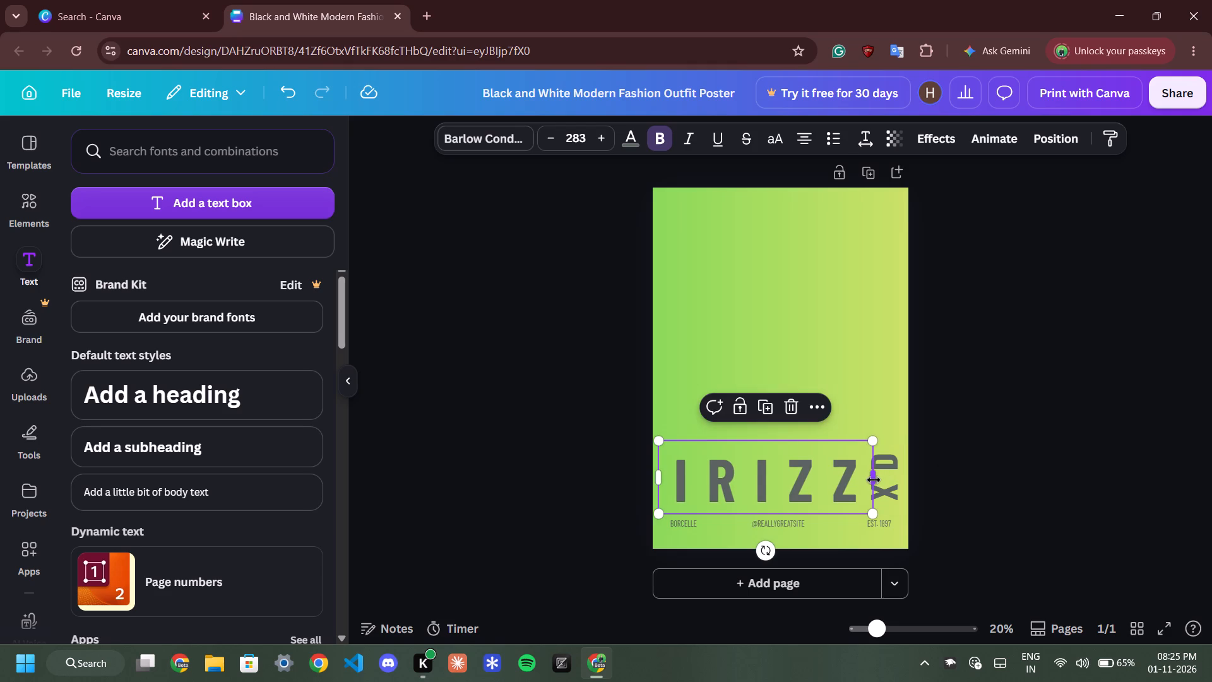
left_click_drag(874, 480, 876, 472)
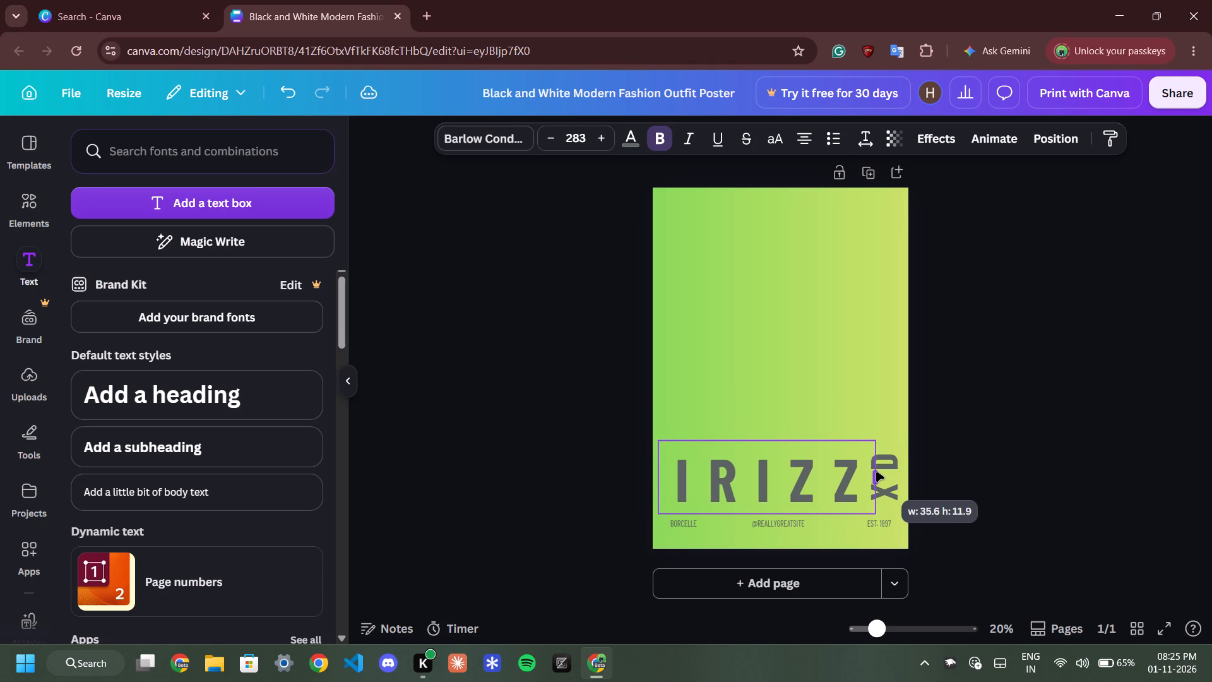
left_click_drag(876, 472, 874, 474)
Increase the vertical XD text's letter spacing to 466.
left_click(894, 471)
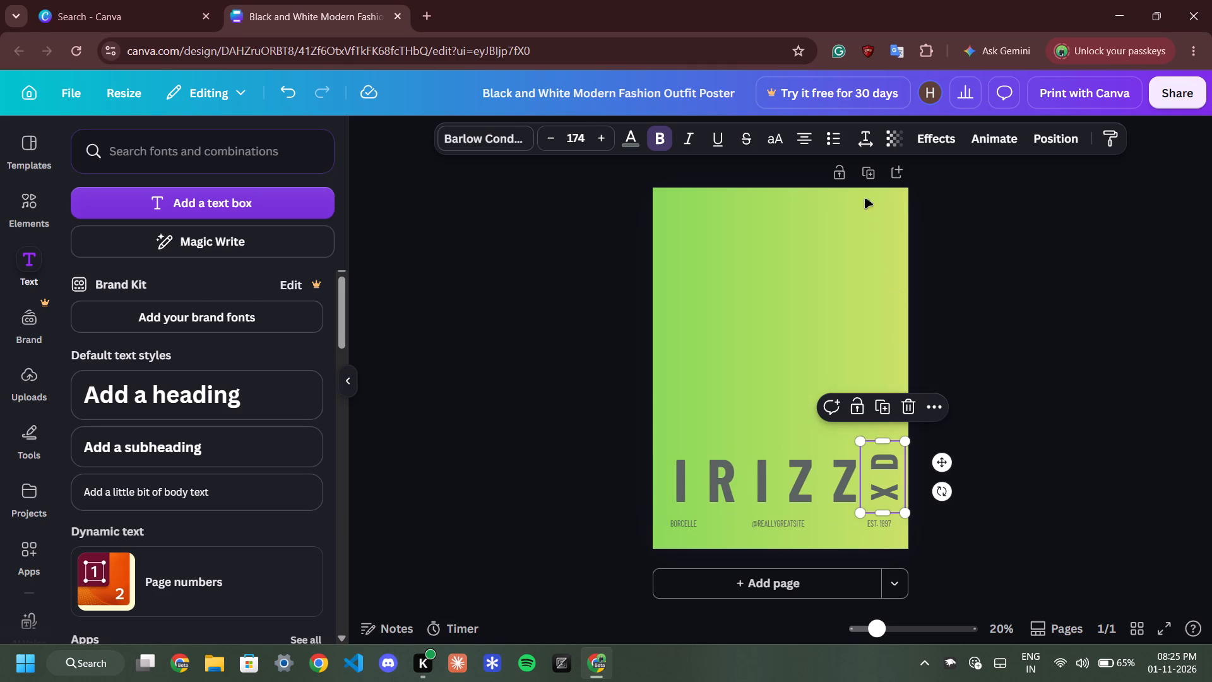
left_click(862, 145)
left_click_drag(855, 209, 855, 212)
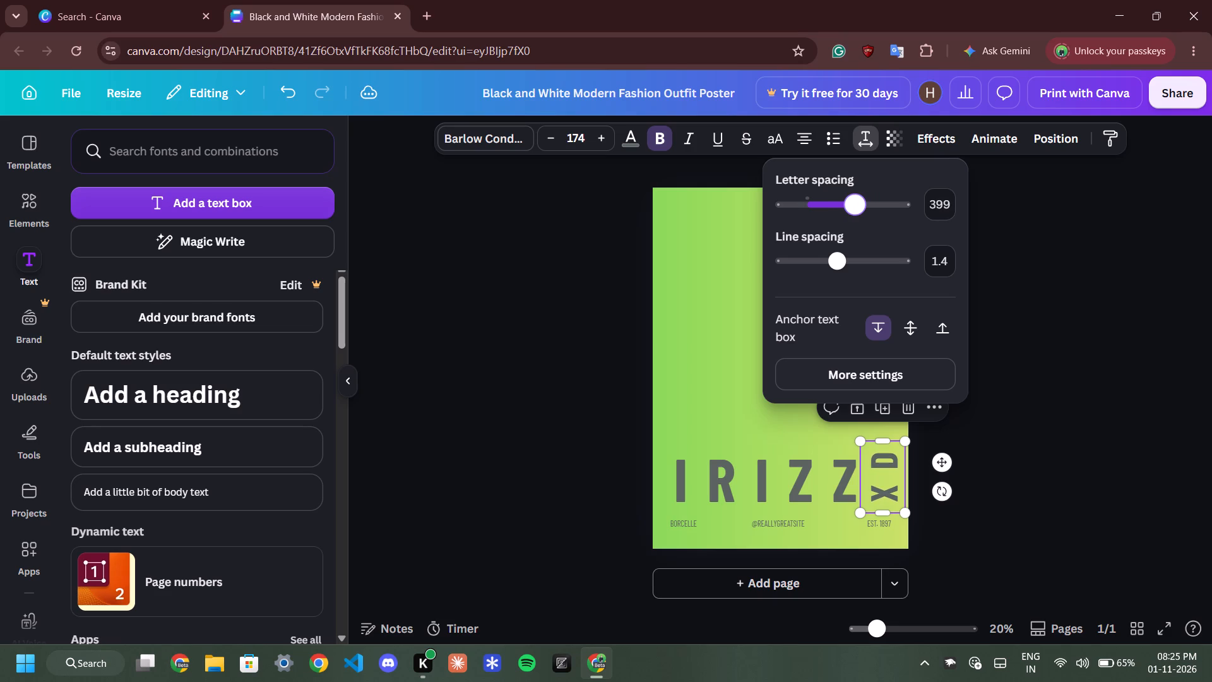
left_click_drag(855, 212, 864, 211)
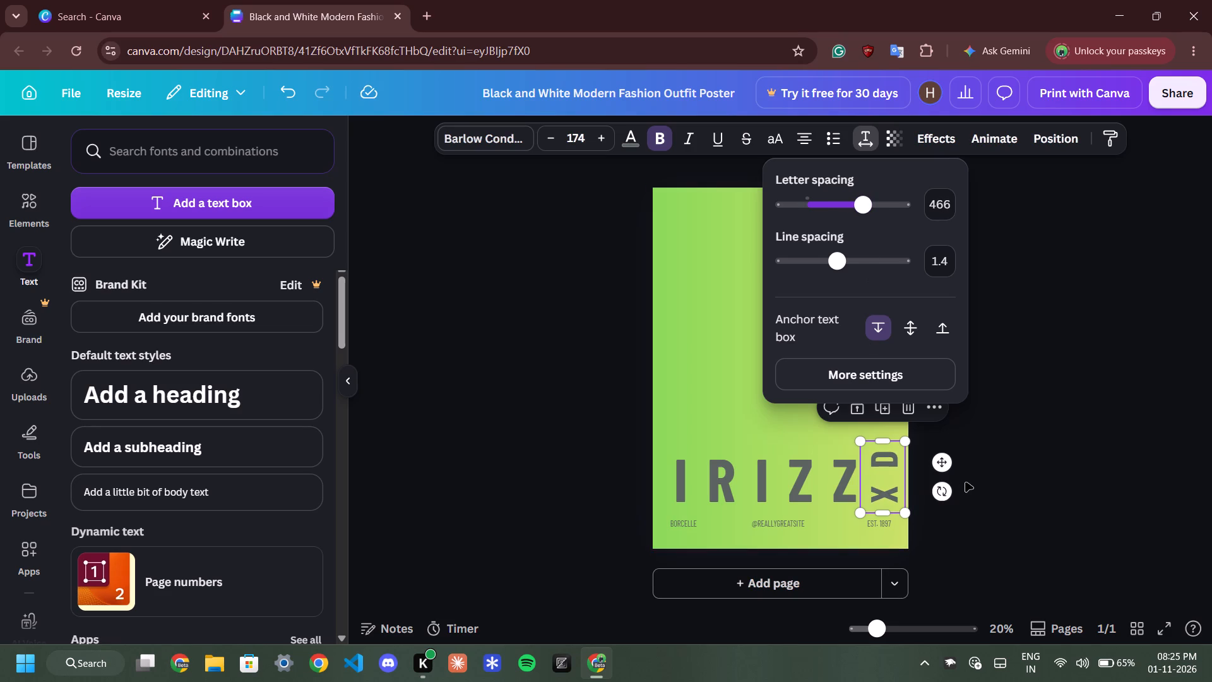
Move the vertical XD text slightly down beside the last Z of IRIZZ.
left_click(945, 467)
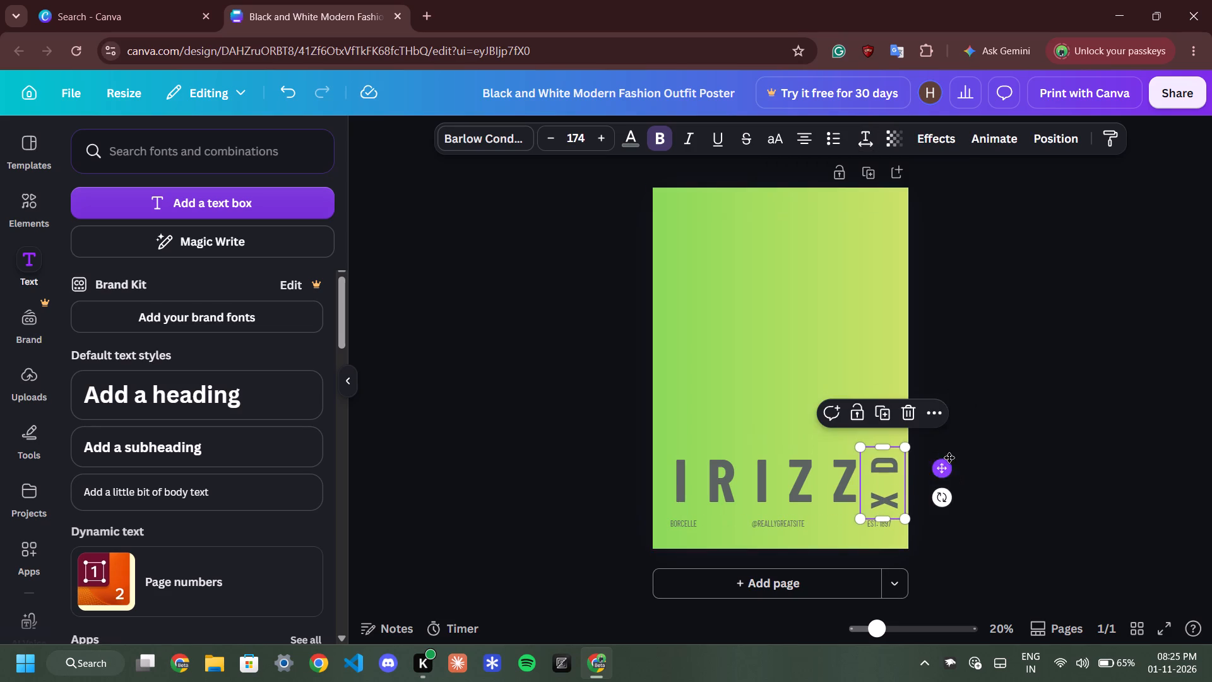
left_click(992, 399)
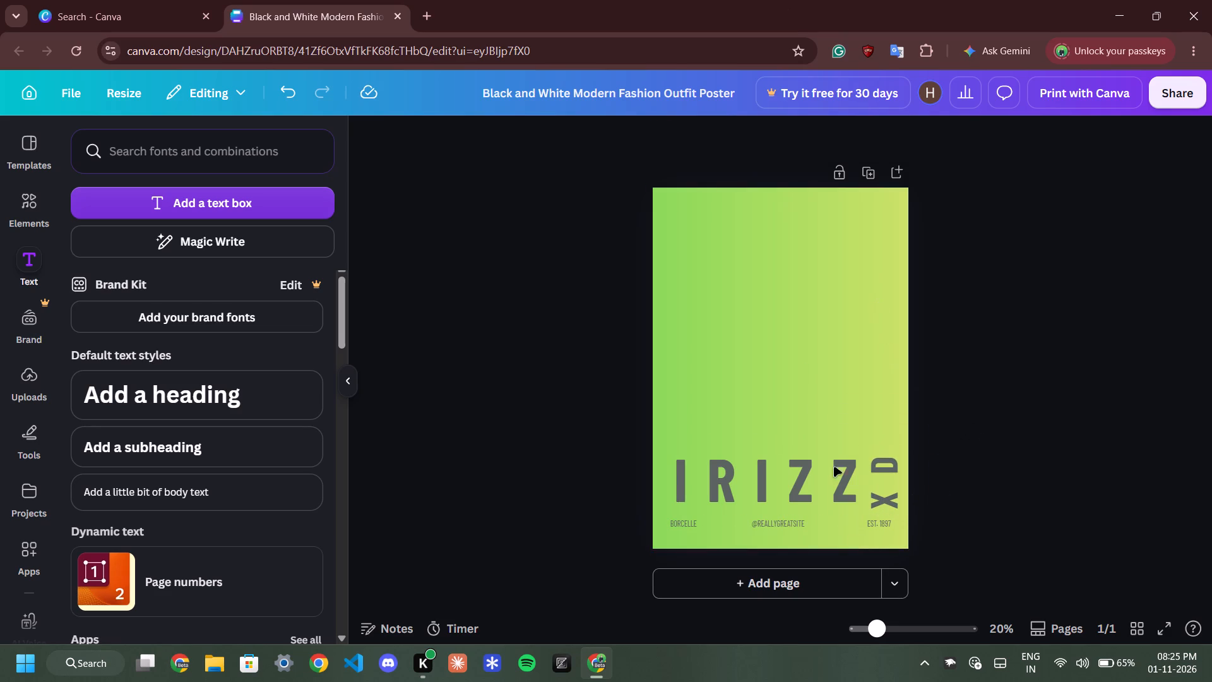
Set the vertical XD text's letter spacing to 203.
left_click(884, 491)
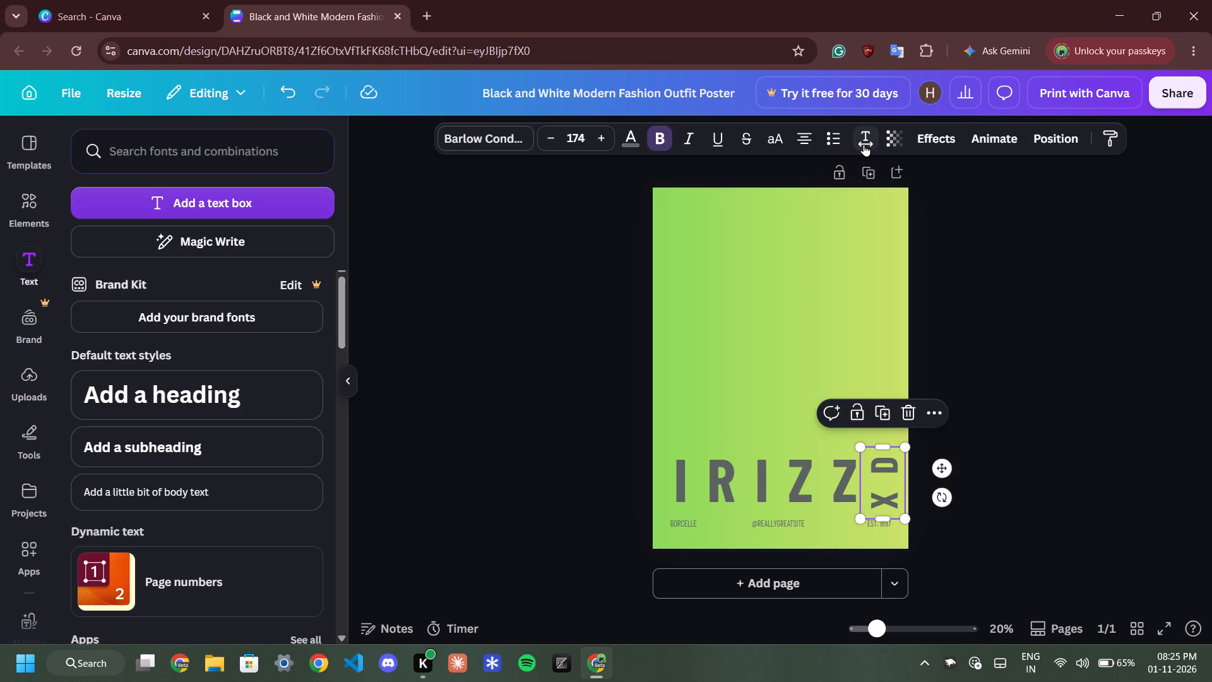
left_click(867, 142)
left_click_drag(859, 209, 840, 213)
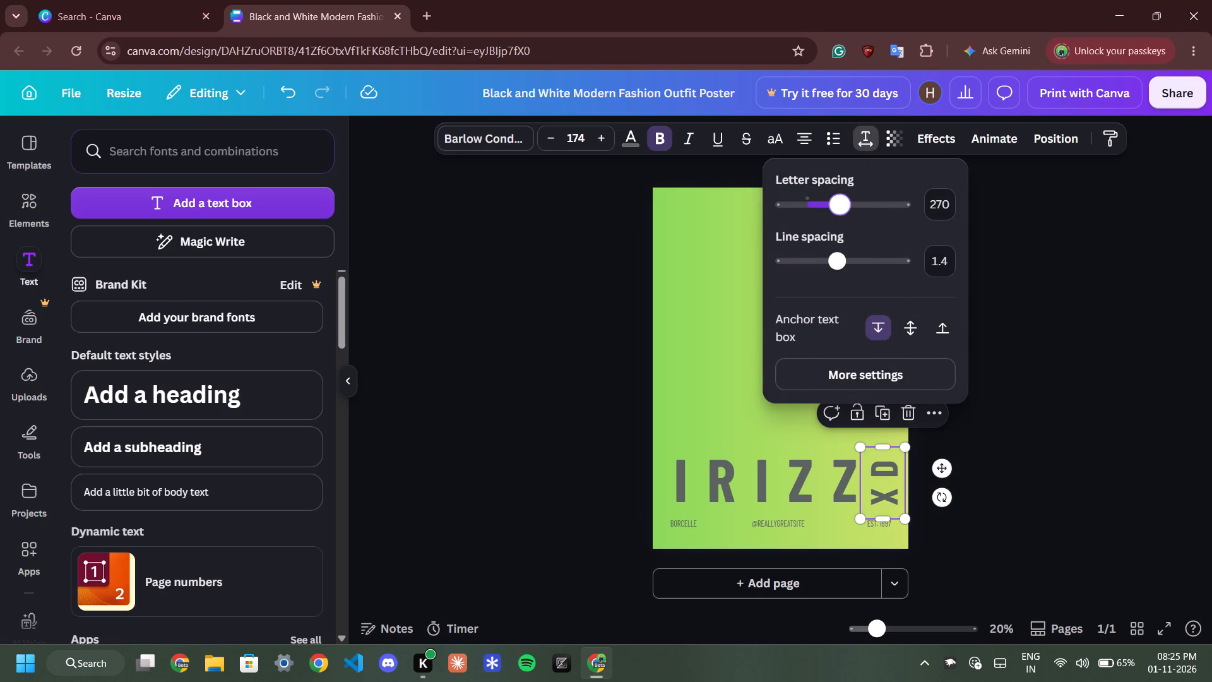
left_click_drag(840, 213, 831, 222)
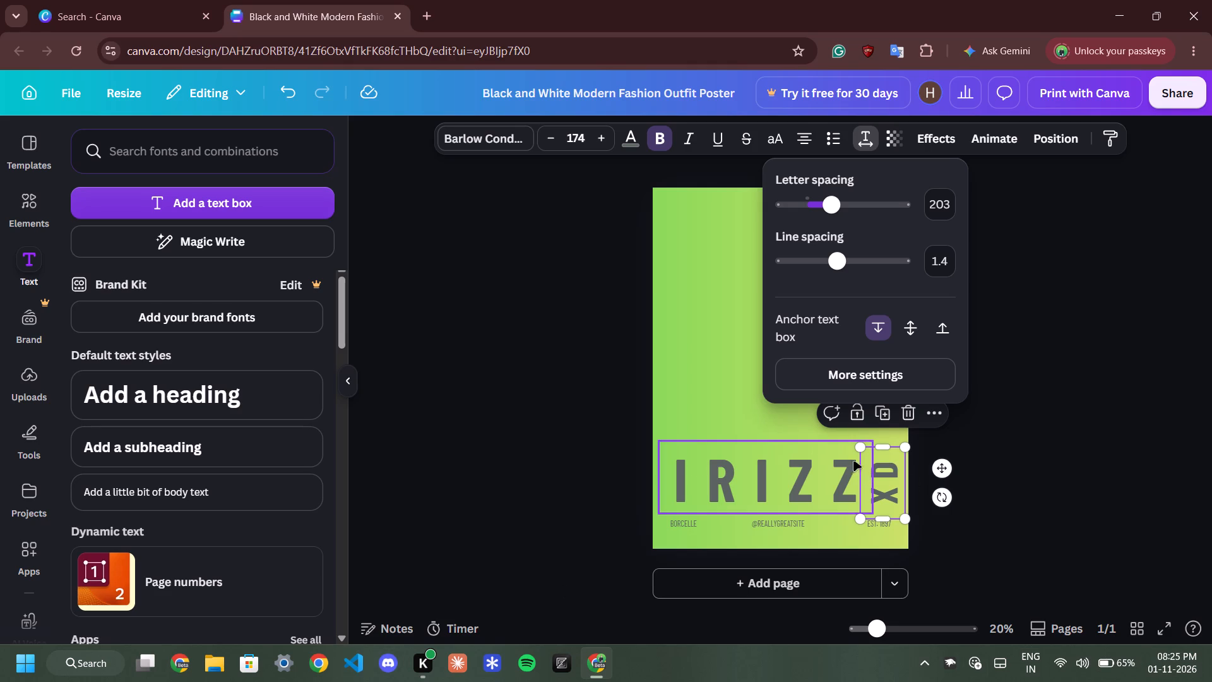
Enlarge the vertical XD text to font size 189, aligning its box with the top of the IRIZZ heading.
left_click_drag(860, 449, 853, 448)
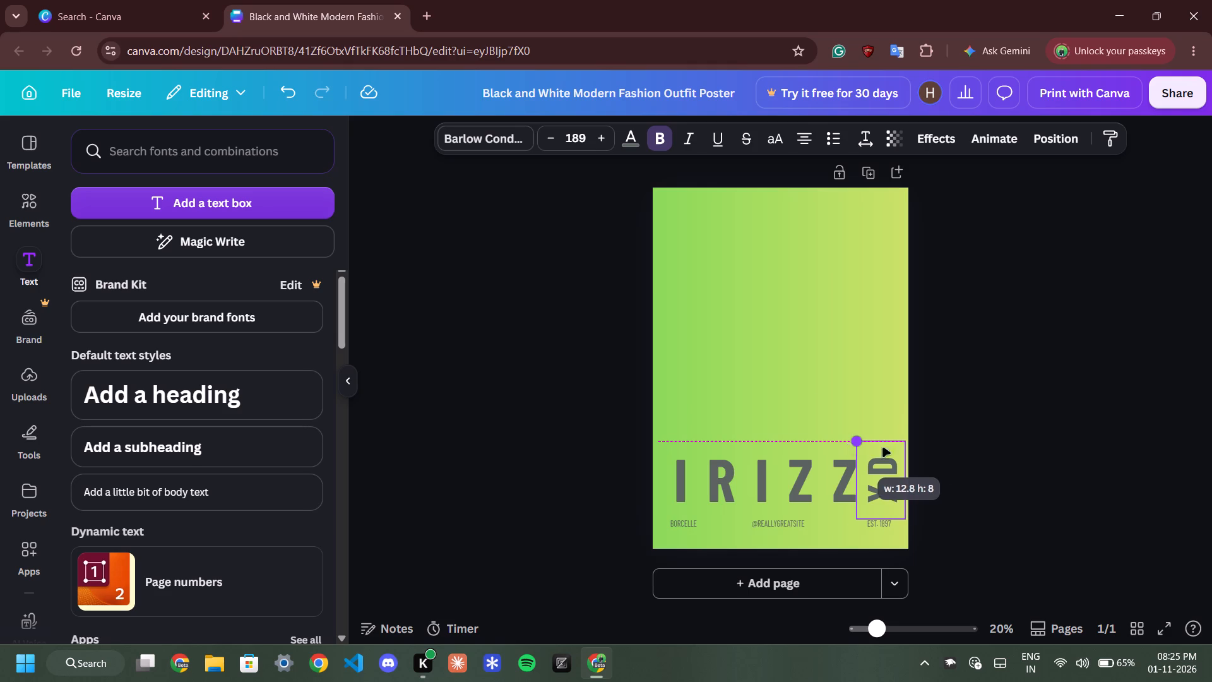
left_click(1010, 397)
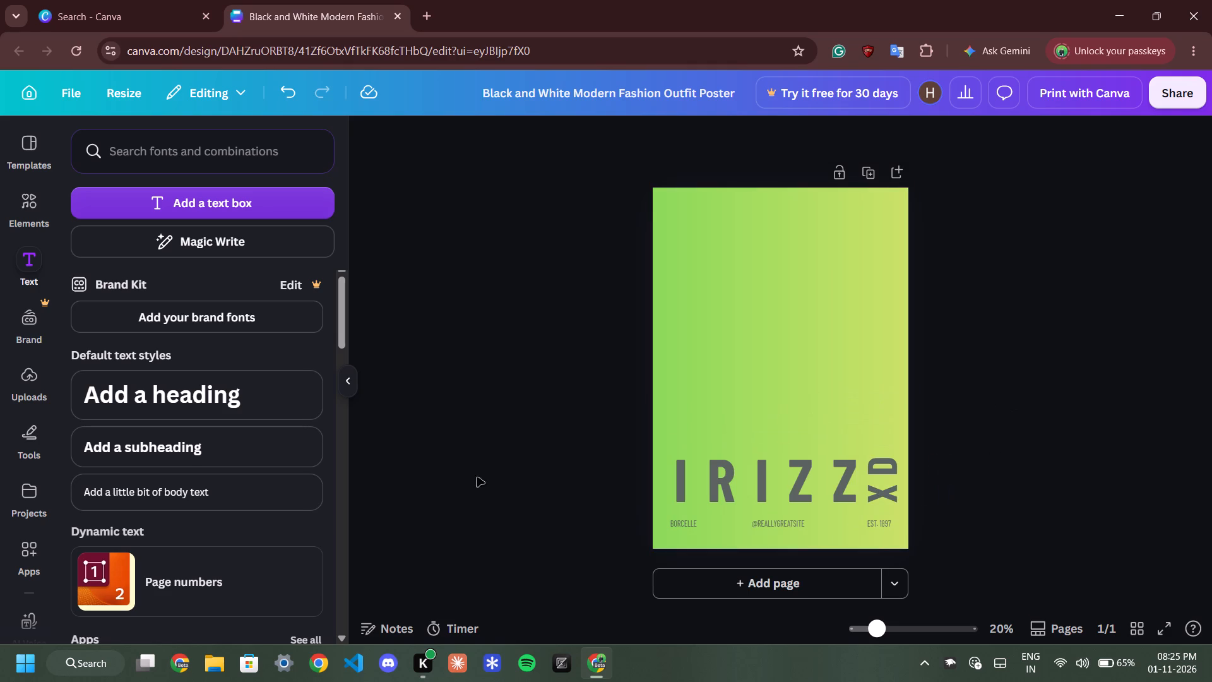
left_click(540, 364)
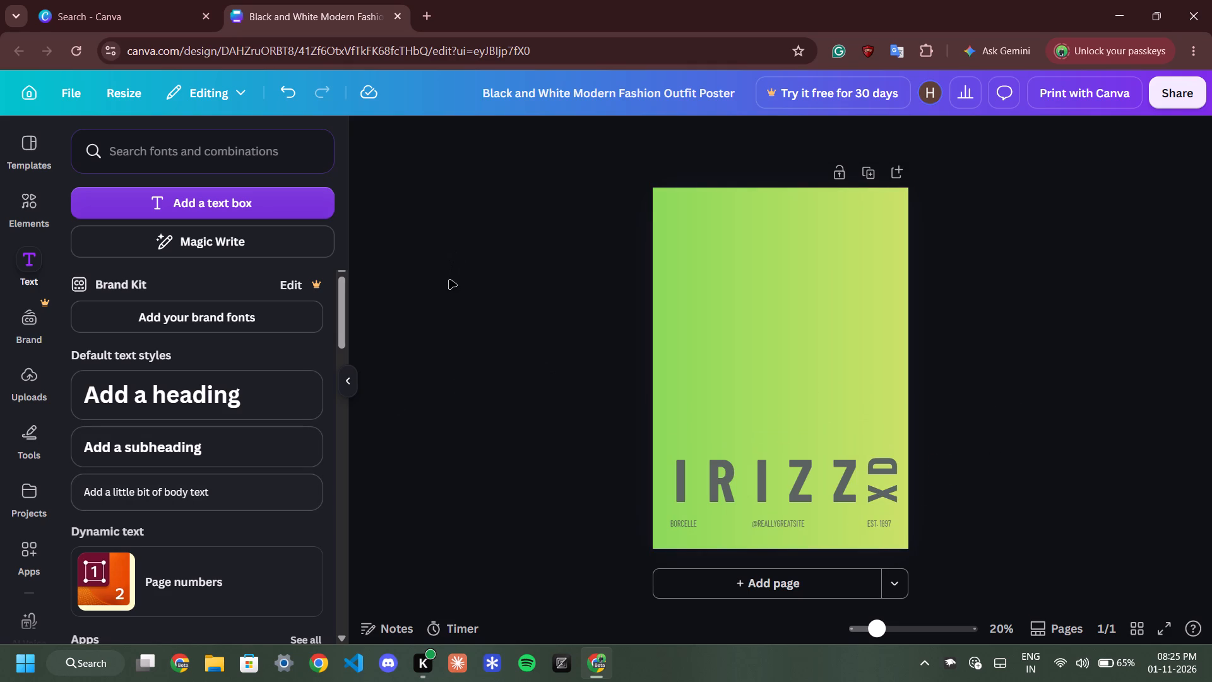
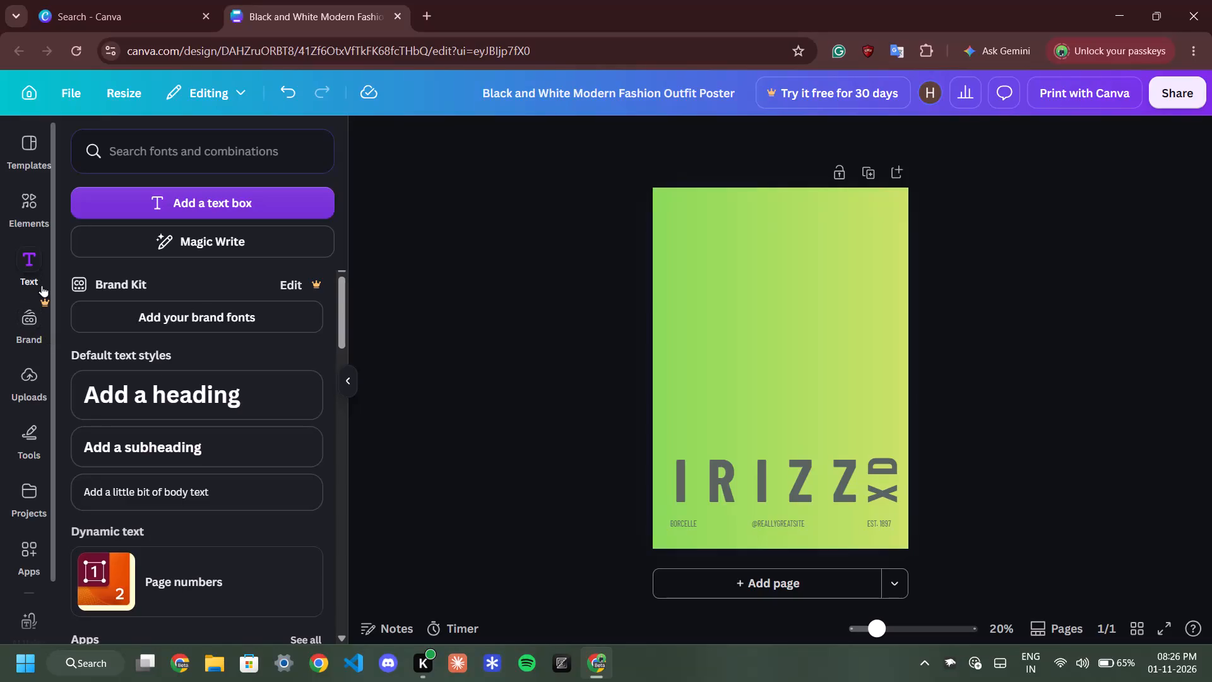
Add the uploaded waving pink-haired character image, enlarge it to about 66.5 by 66.4, and centre it horizontally on the poster.
left_click(21, 397)
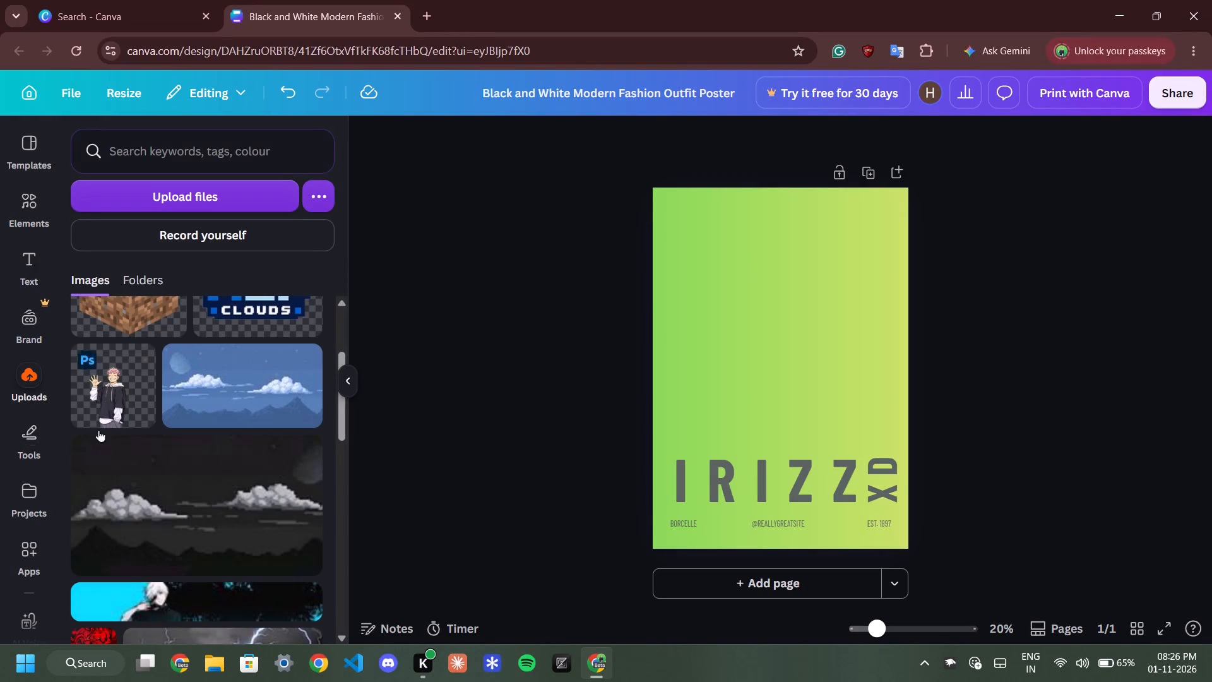
left_click(124, 395)
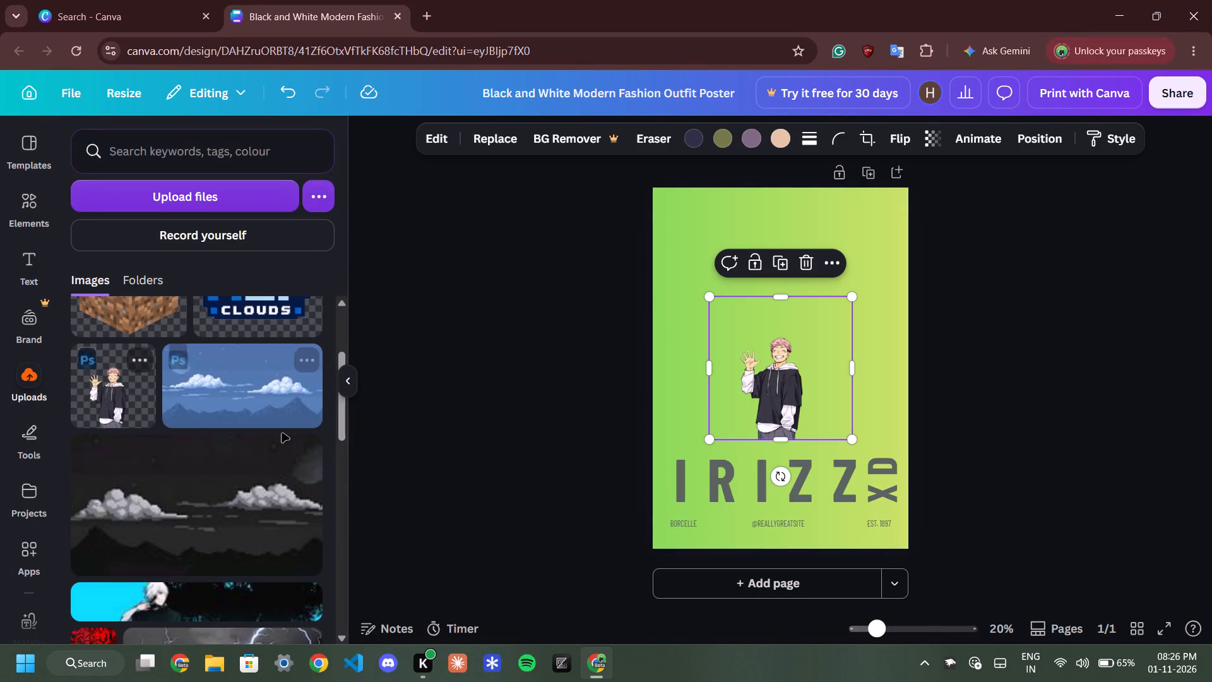
left_click_drag(851, 444, 889, 582)
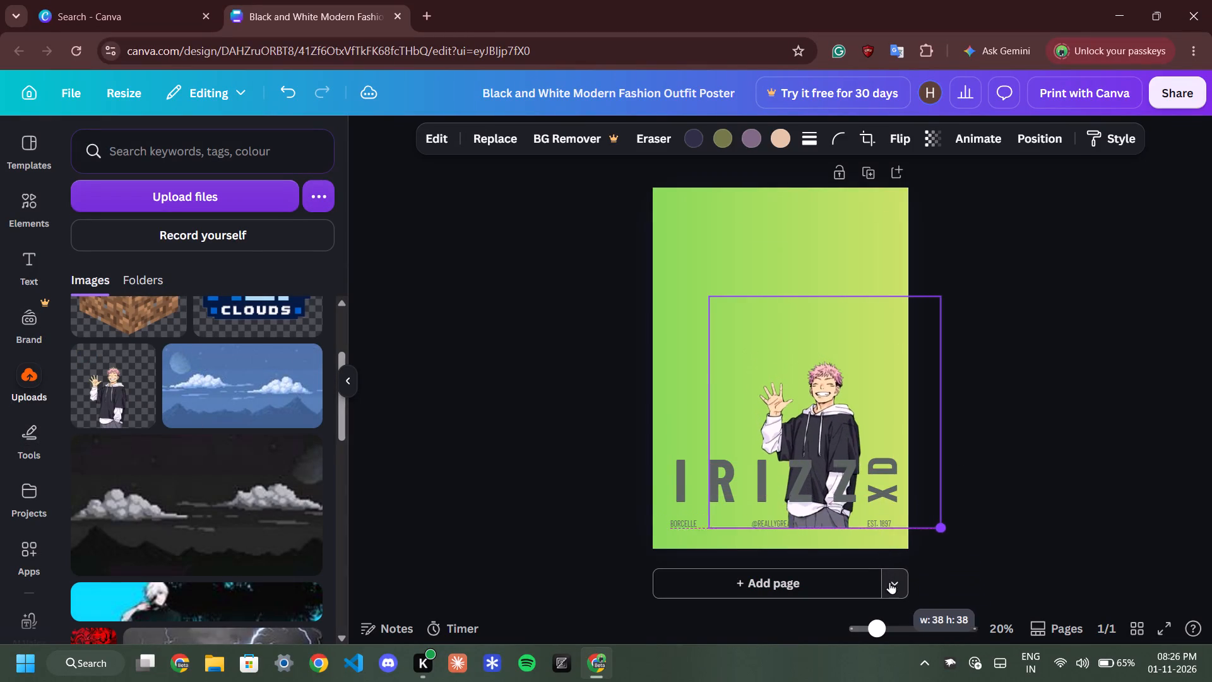
left_click_drag(889, 582, 903, 607)
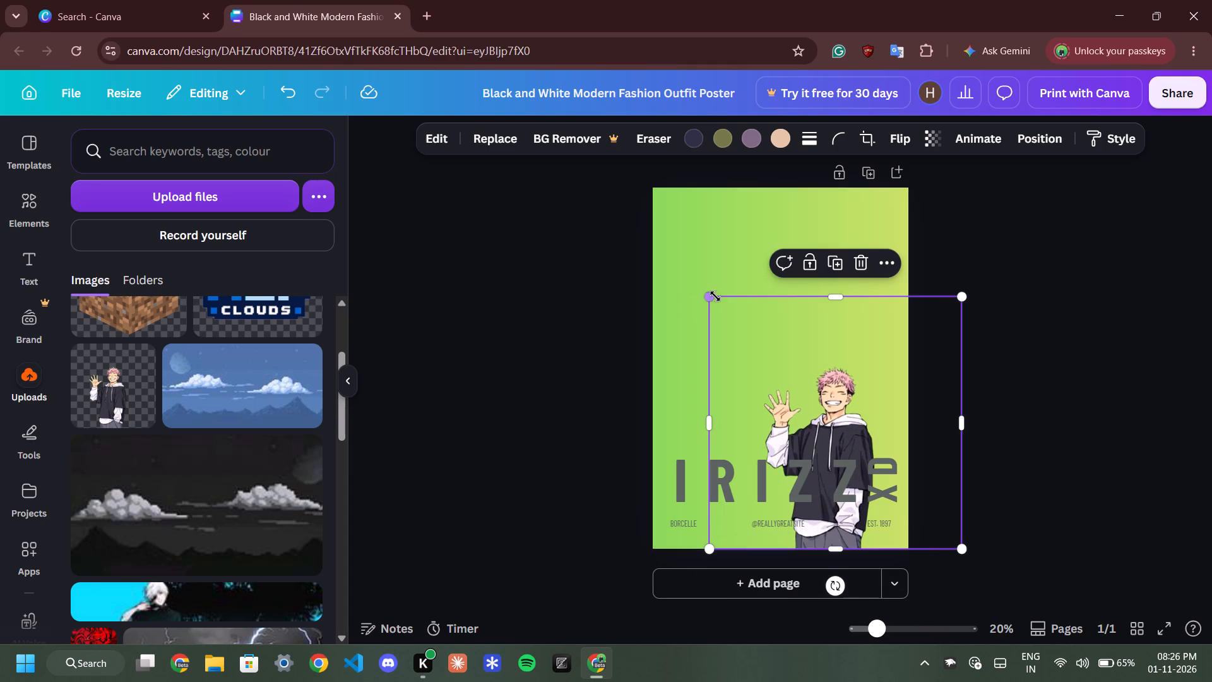
left_click_drag(710, 296, 602, 275)
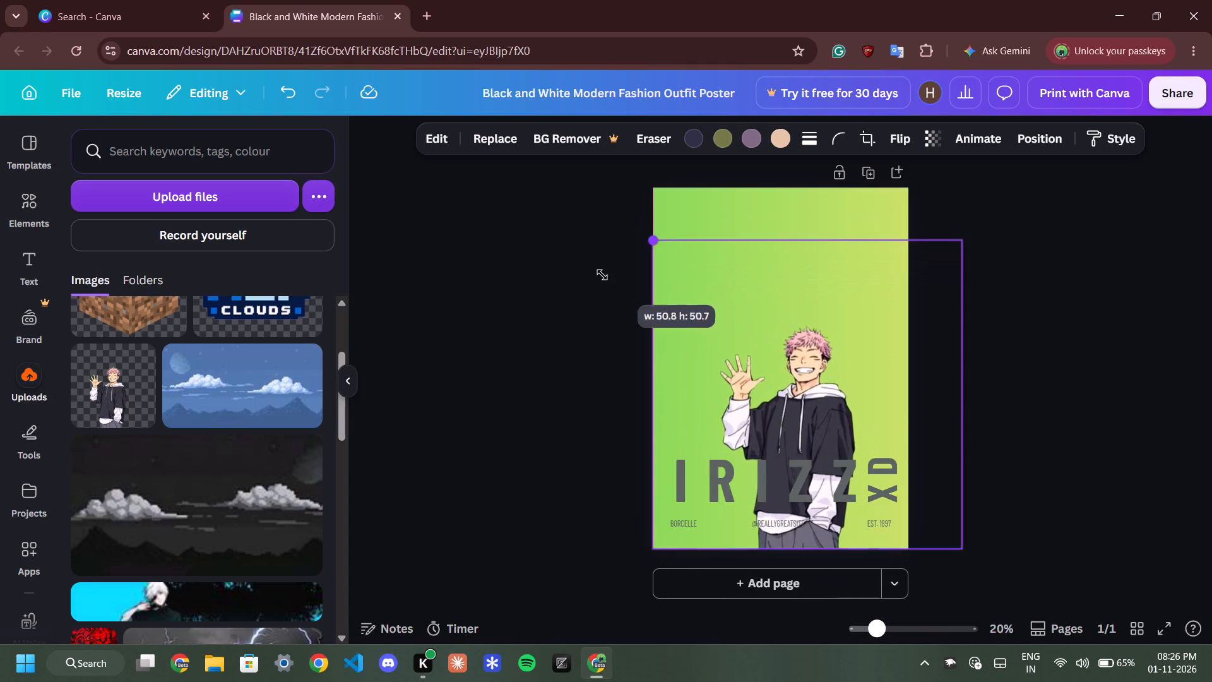
left_click_drag(602, 275, 510, 192)
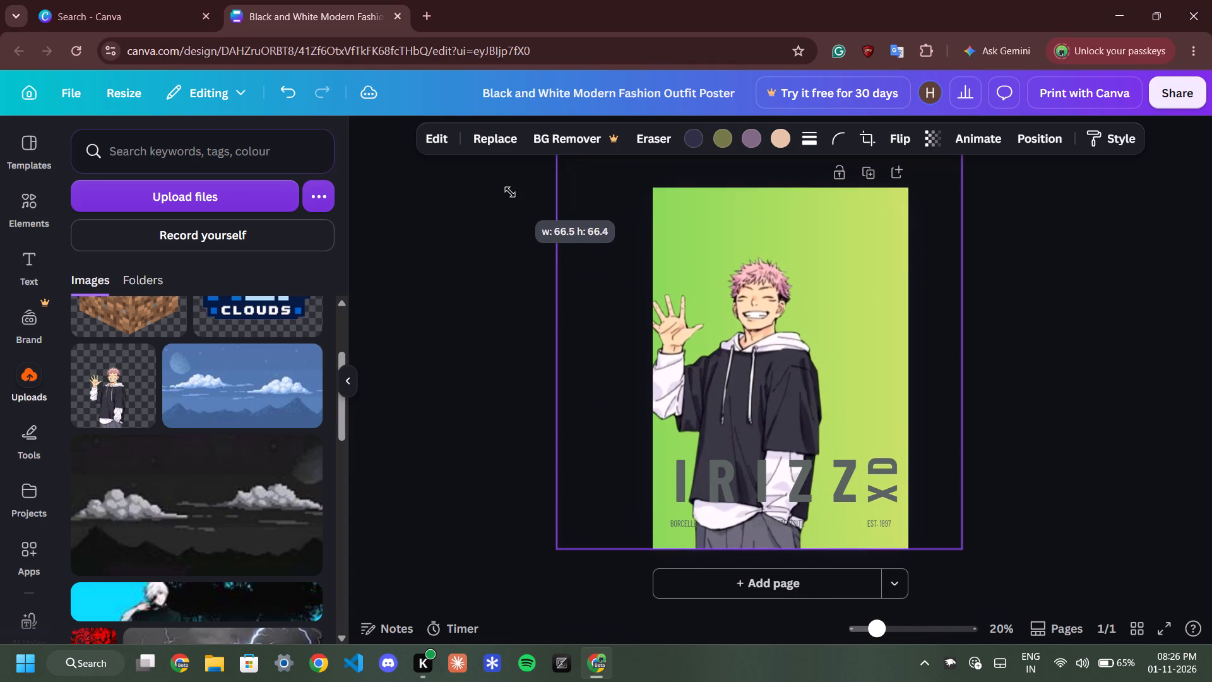
left_click_drag(510, 192, 509, 191)
left_click_drag(746, 366, 766, 363)
left_click(766, 363)
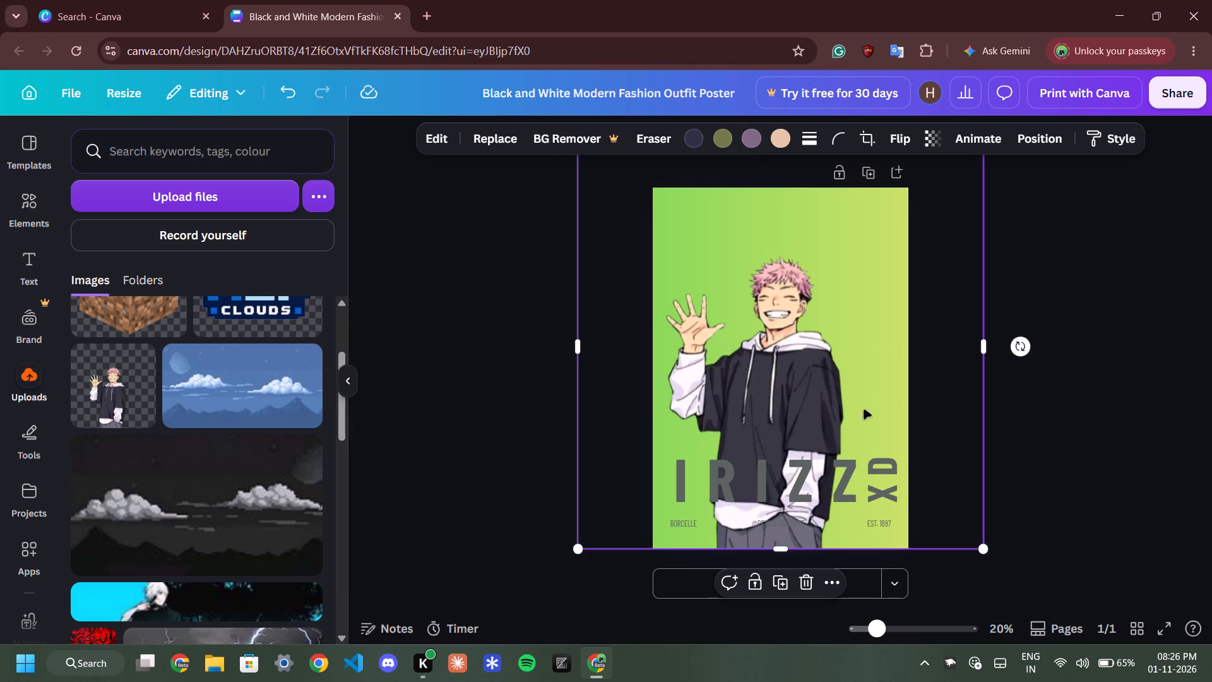
Enlarge the character image to about 72.5 by 72.3 and position it so the figure reaches the poster's bottom edge.
left_click_drag(780, 371, 788, 344)
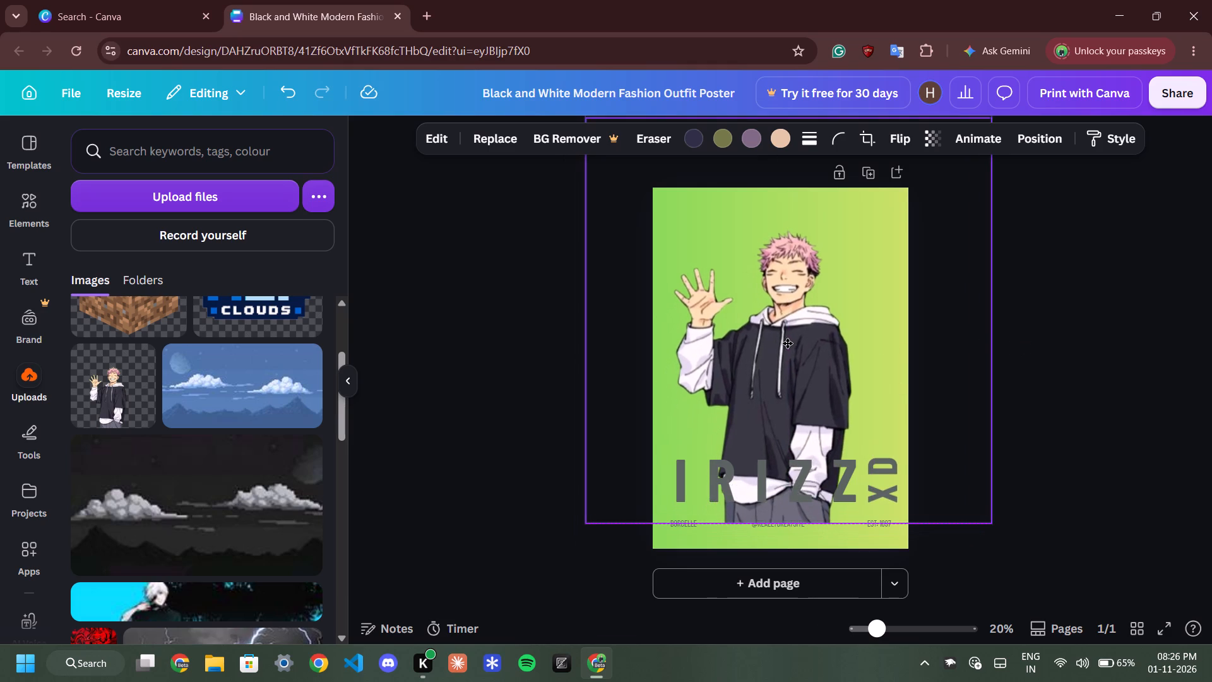
left_click_drag(788, 344, 783, 335)
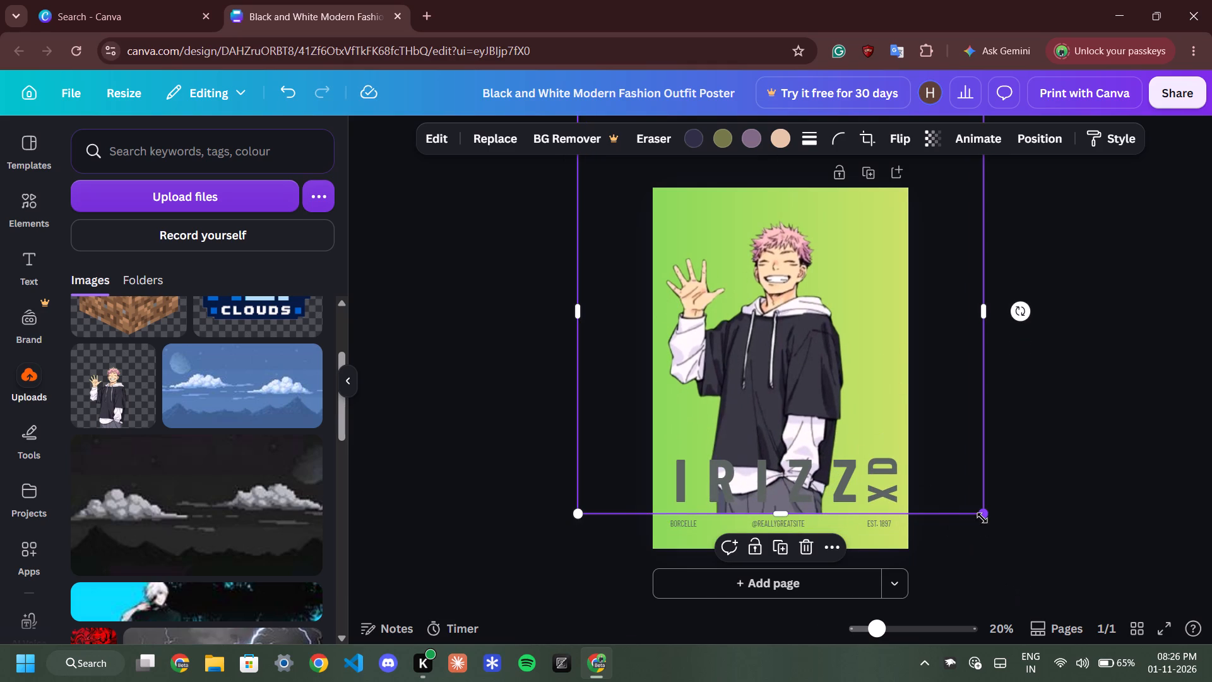
left_click_drag(982, 518, 1001, 571)
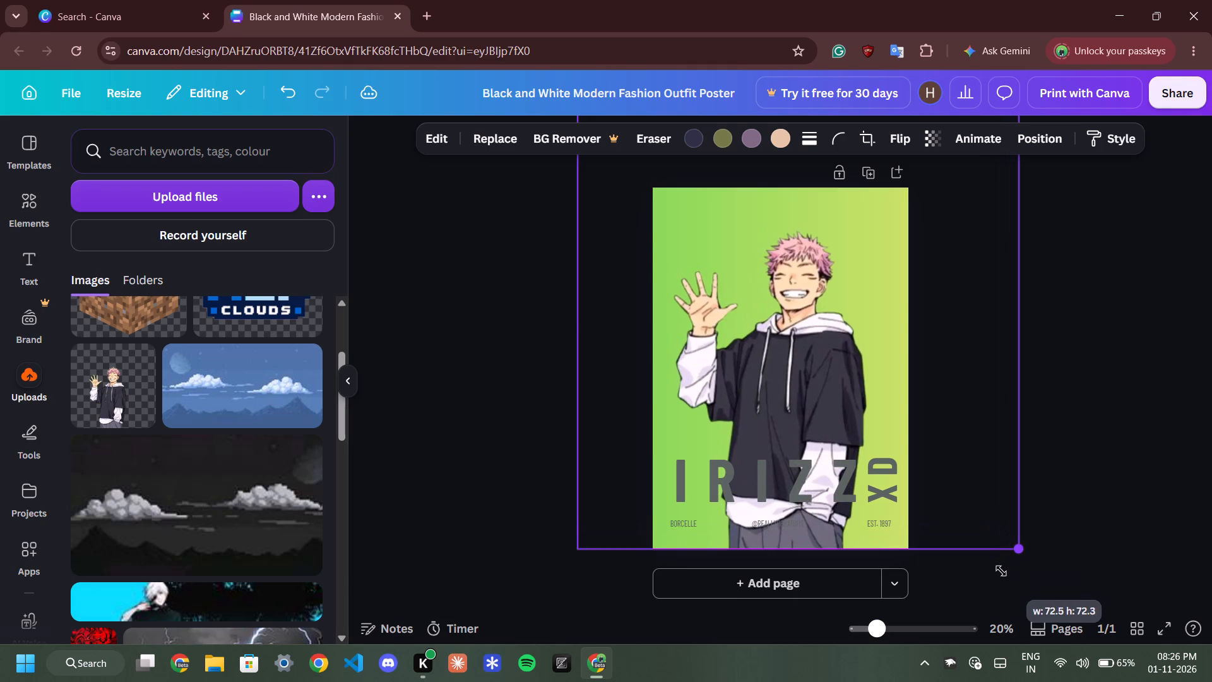
left_click_drag(1001, 571, 999, 573)
left_click(804, 374)
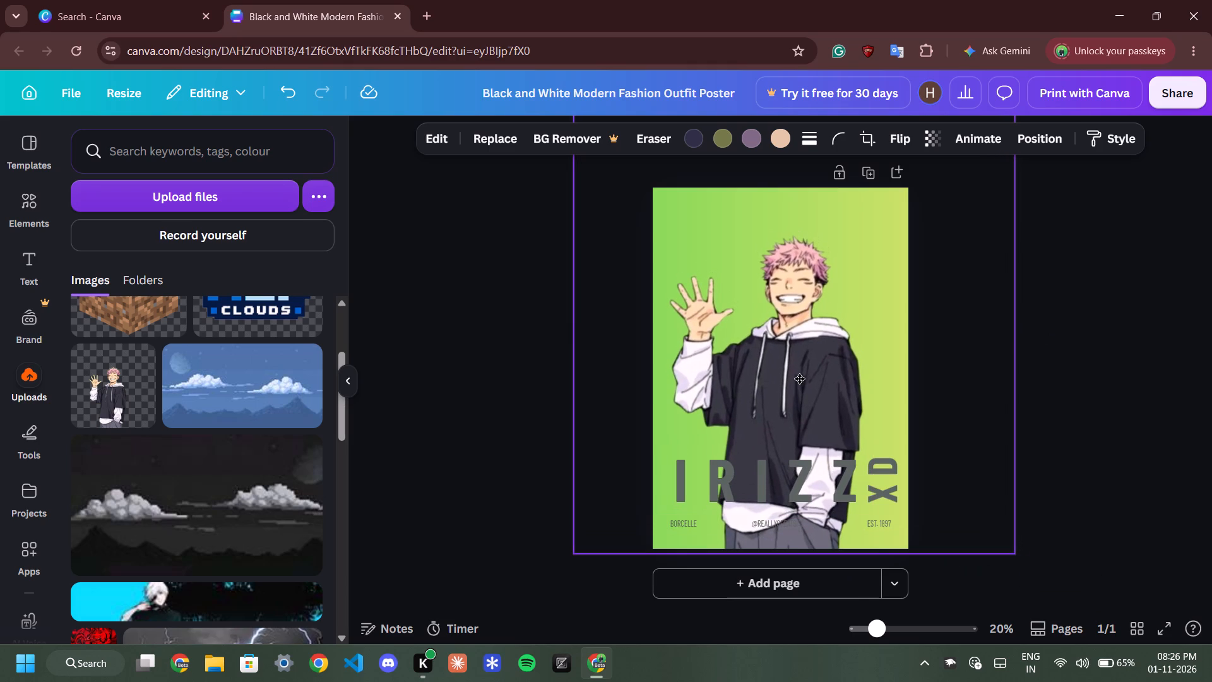
left_click(1100, 370)
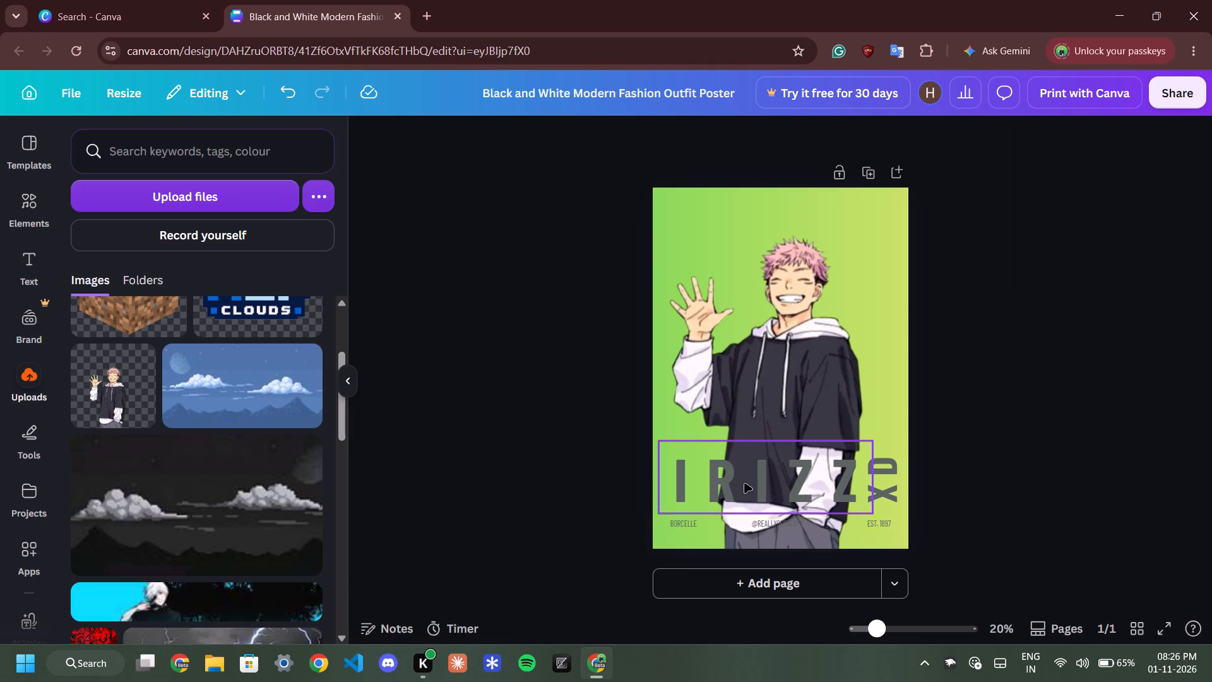
left_click(396, 359)
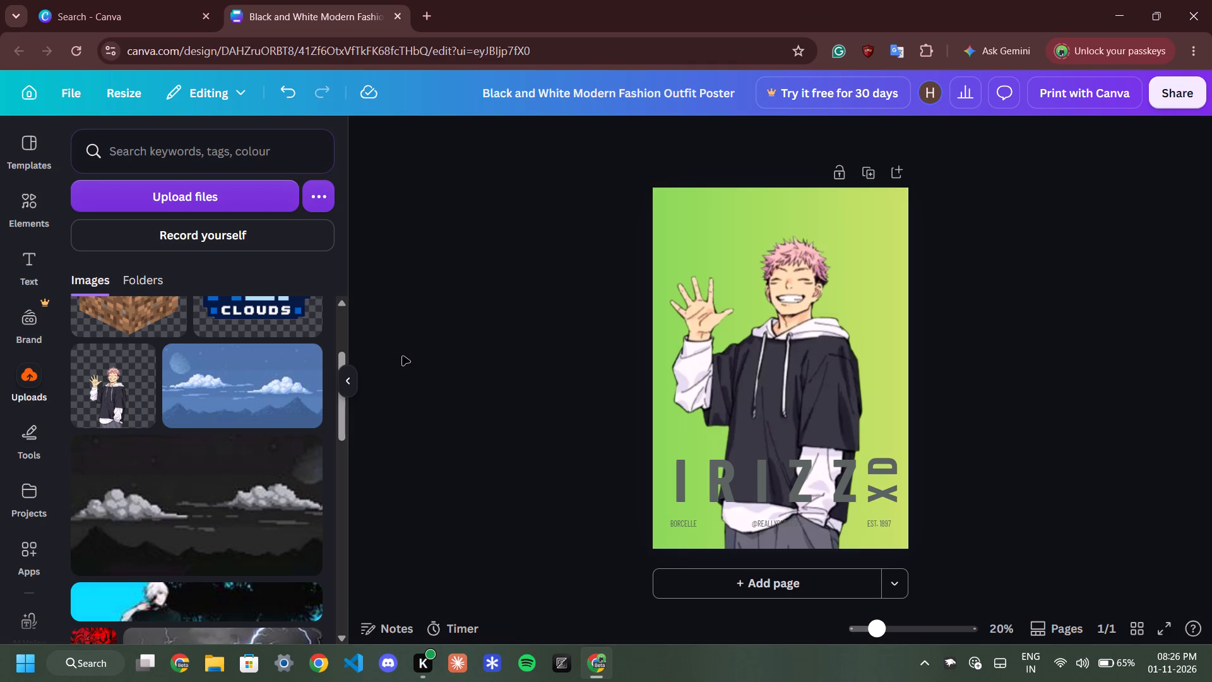
Add a heading text box reading SUBSCRIBE over the character.
left_click(21, 256)
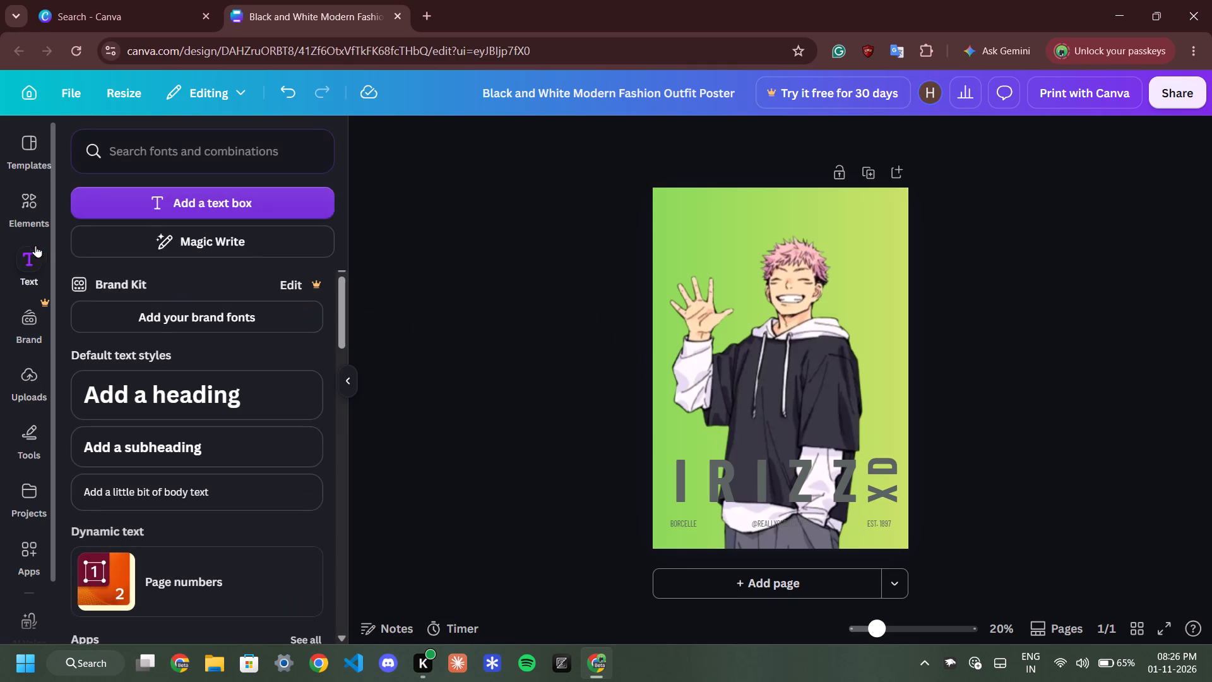
left_click(172, 395)
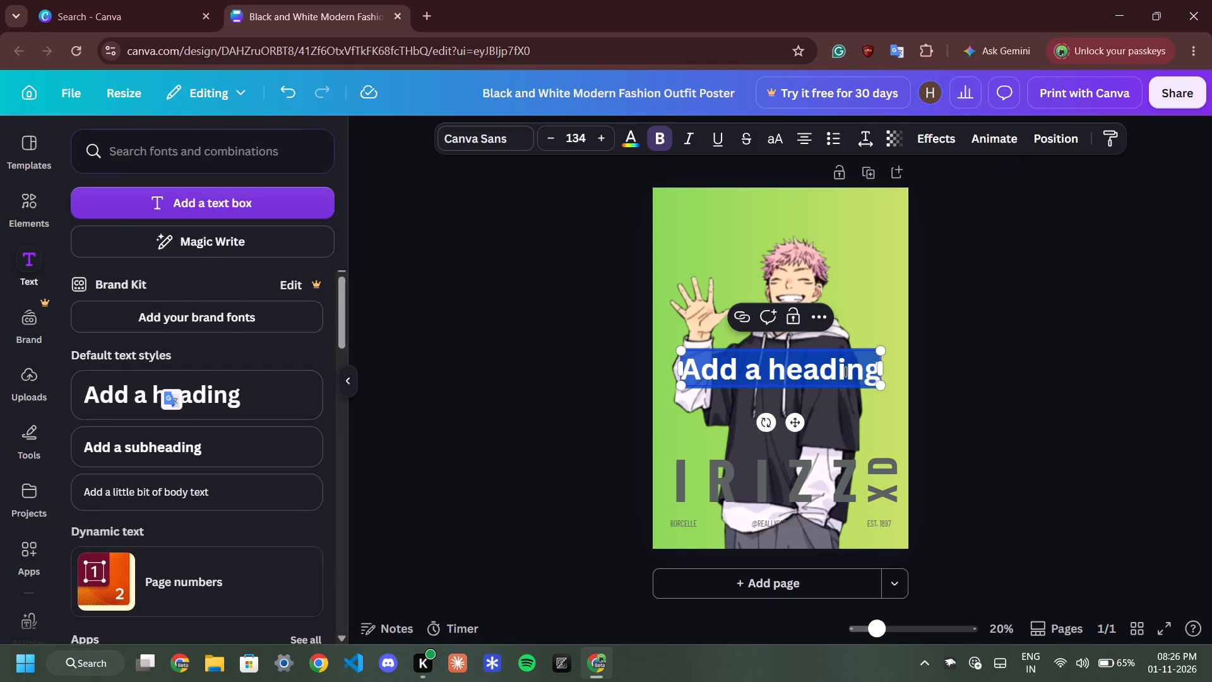
key("BackSpace")
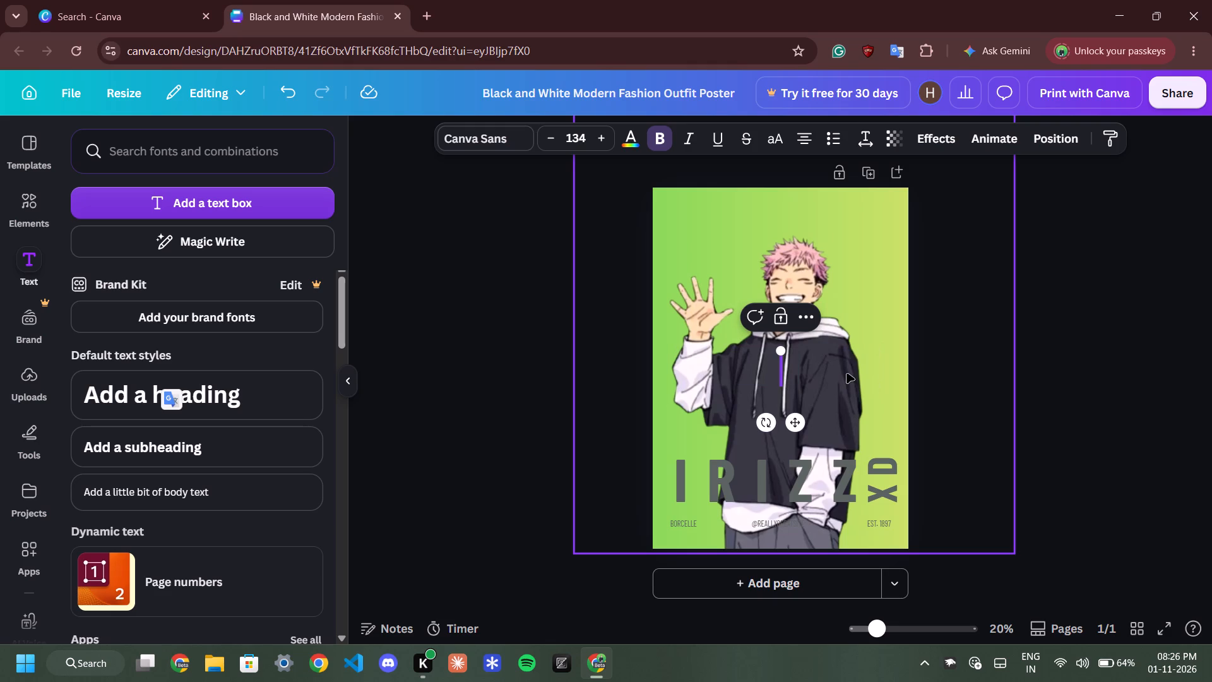
type("SU")
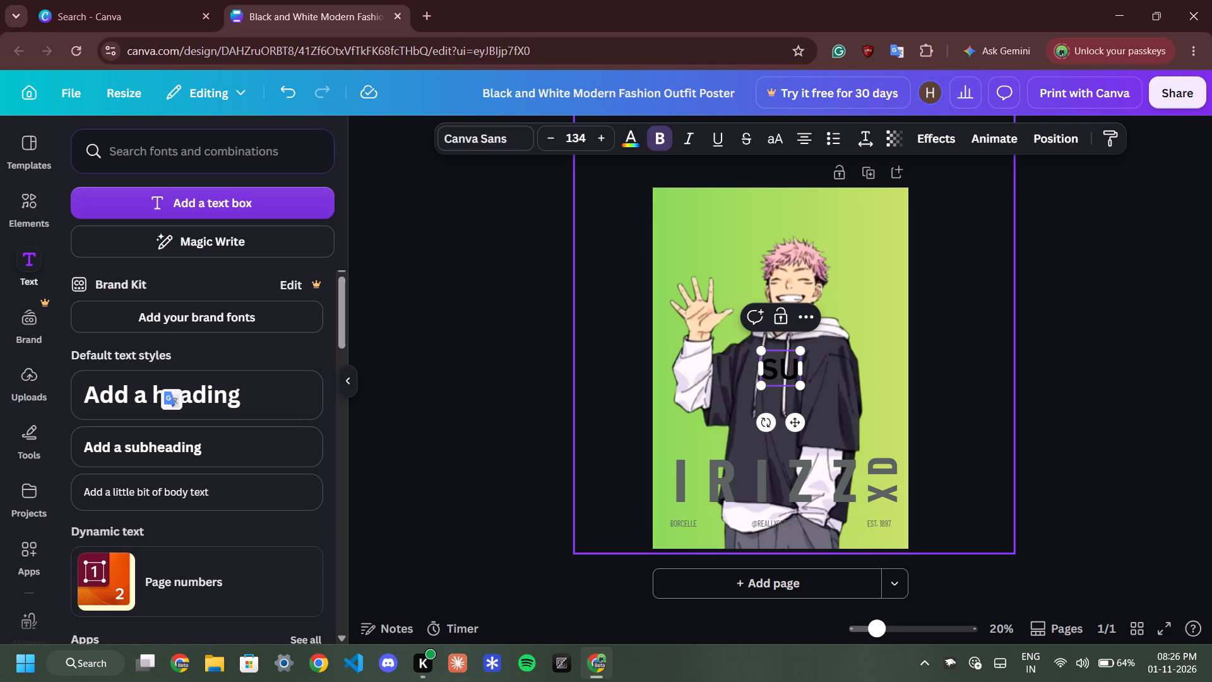
type("BSCRI")
type("BE")
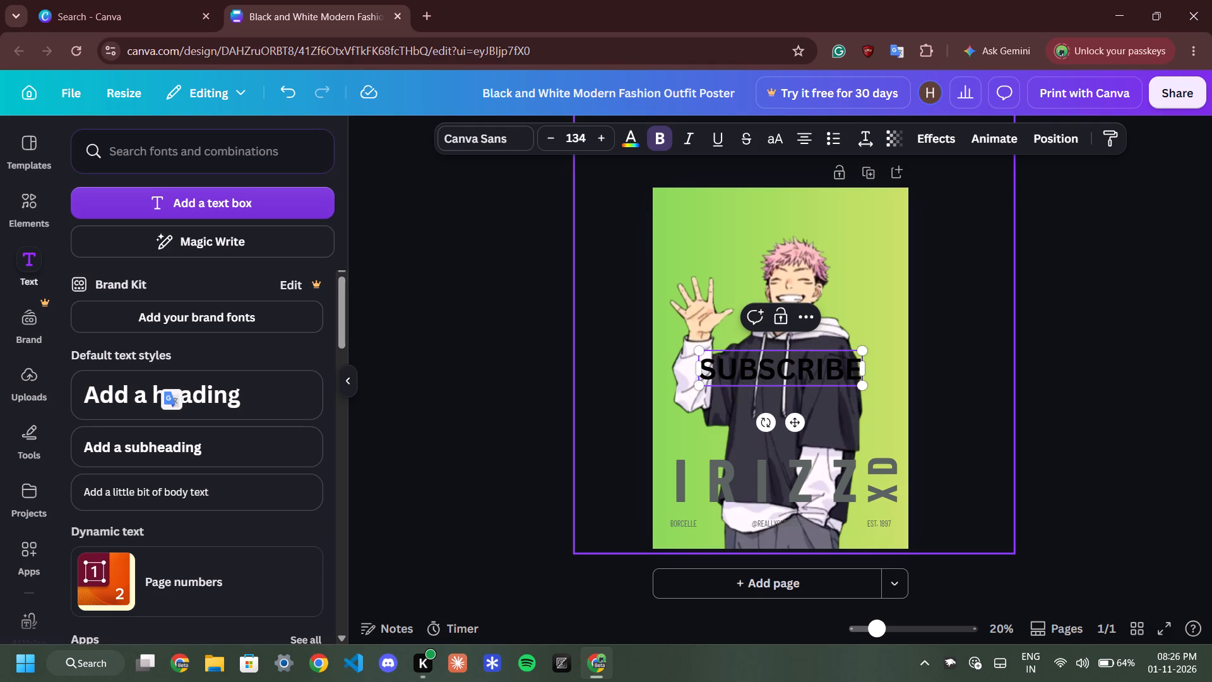
Apply the Subtitle document style to SUBSCRIBE and compare the Barlow font variants, keeping Barlow Condensed.
left_click(502, 146)
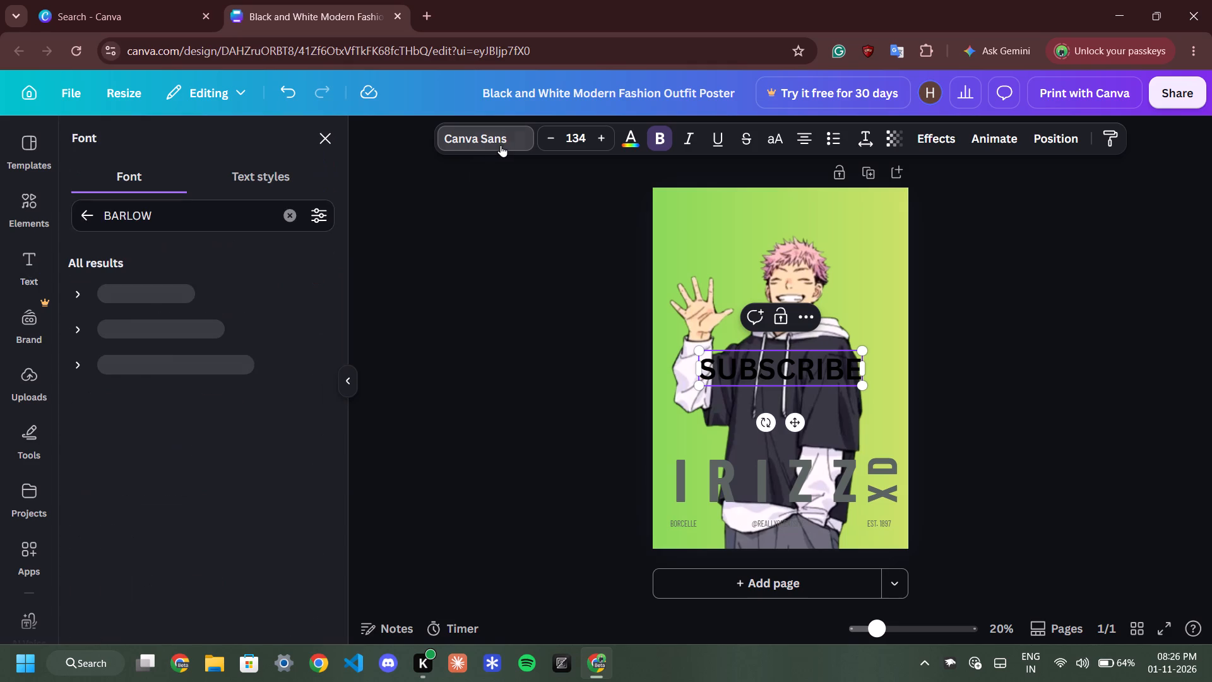
left_click(255, 184)
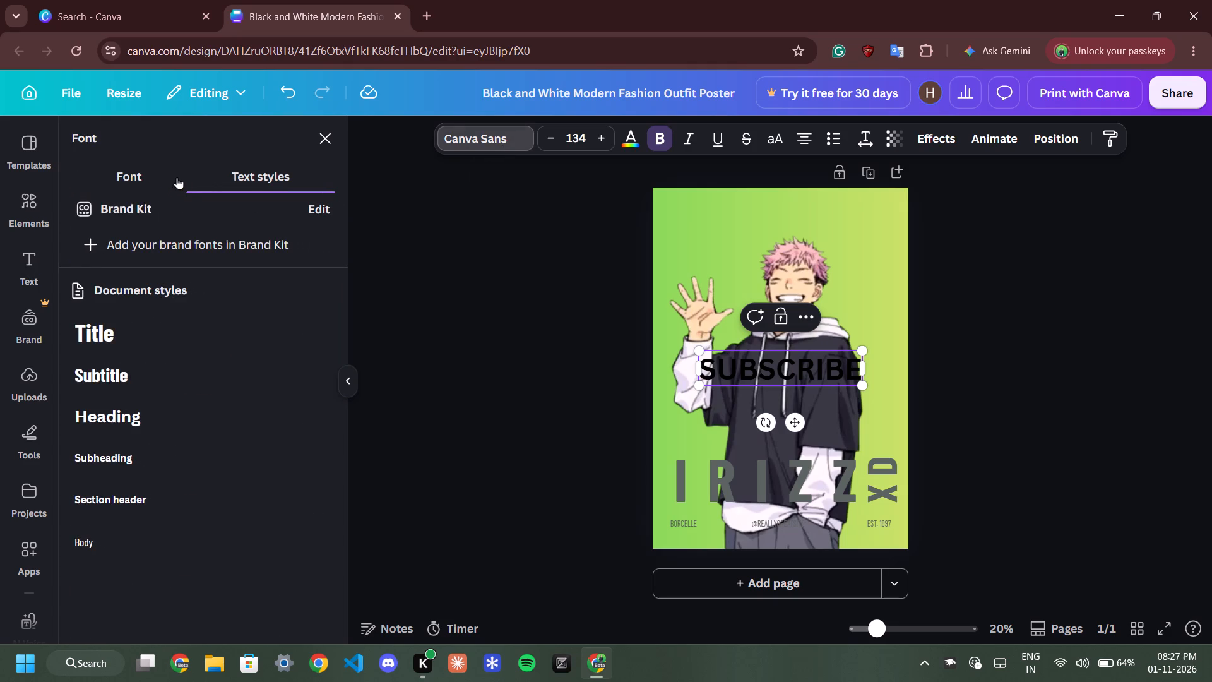
left_click(124, 378)
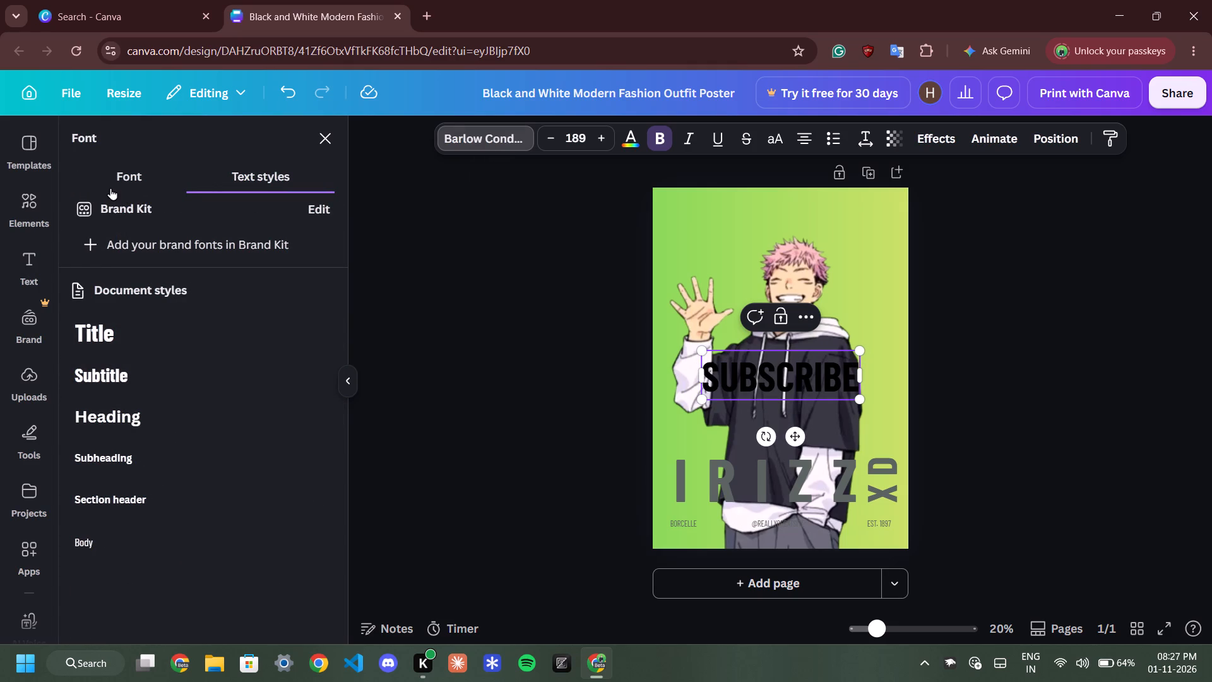
left_click(126, 176)
left_click(116, 366)
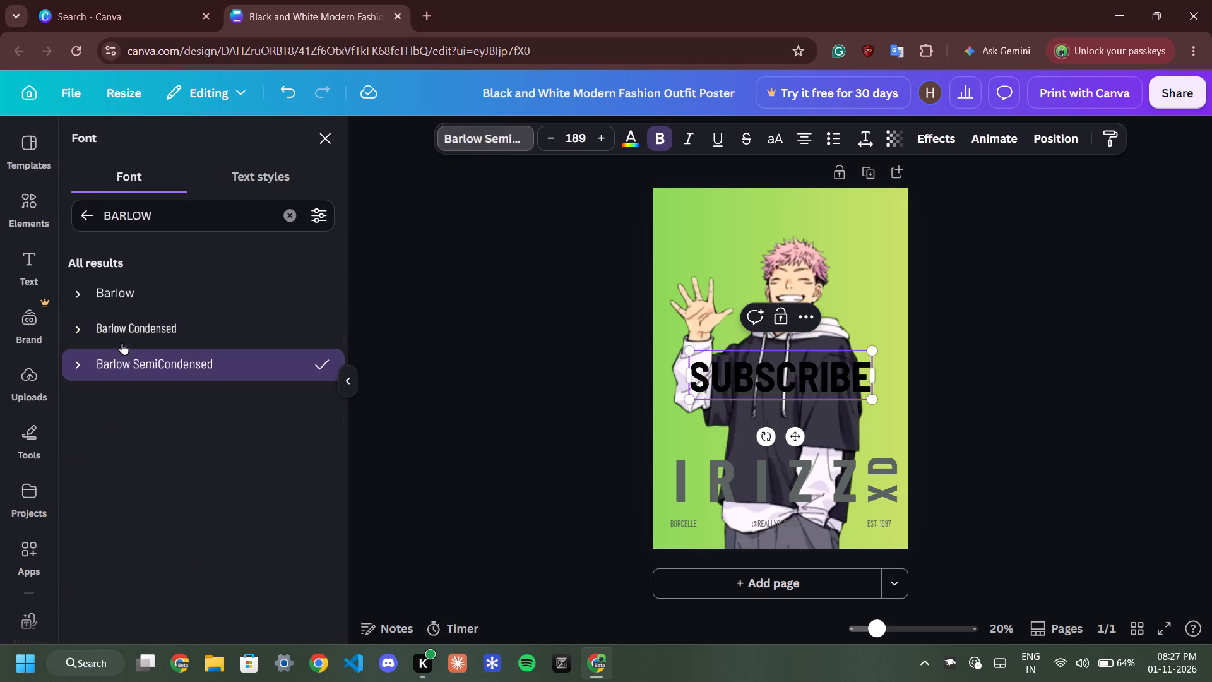
left_click(139, 309)
left_click(136, 325)
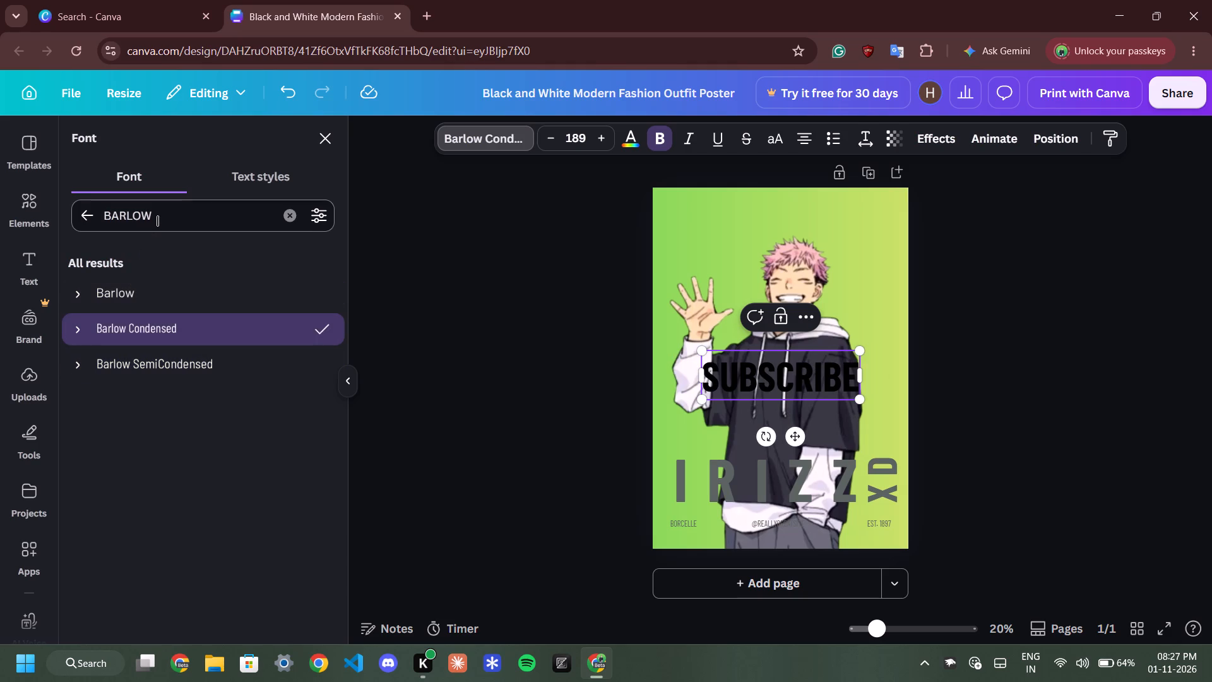
Clear the BARLOW font search and explore the suggested searches for an alternative typeface for SUBSCRIBE.
left_click(165, 215)
left_click(291, 222)
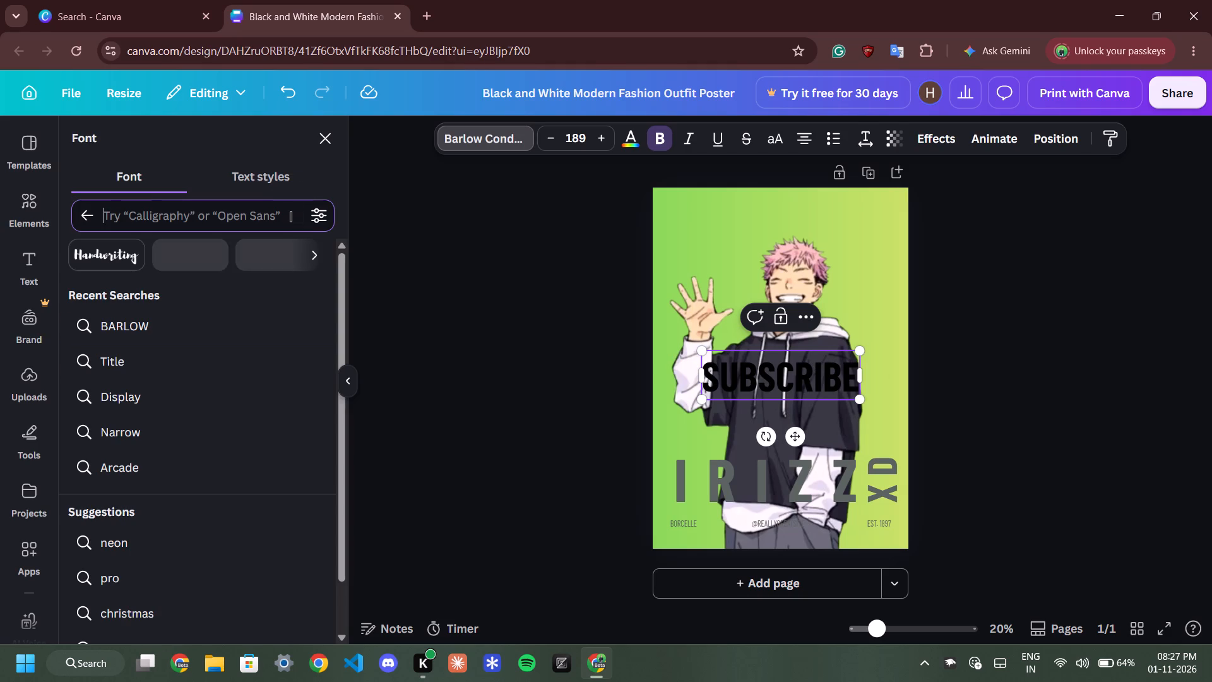
scroll(144, 486, "down", 2)
scroll(134, 547, "down", 6)
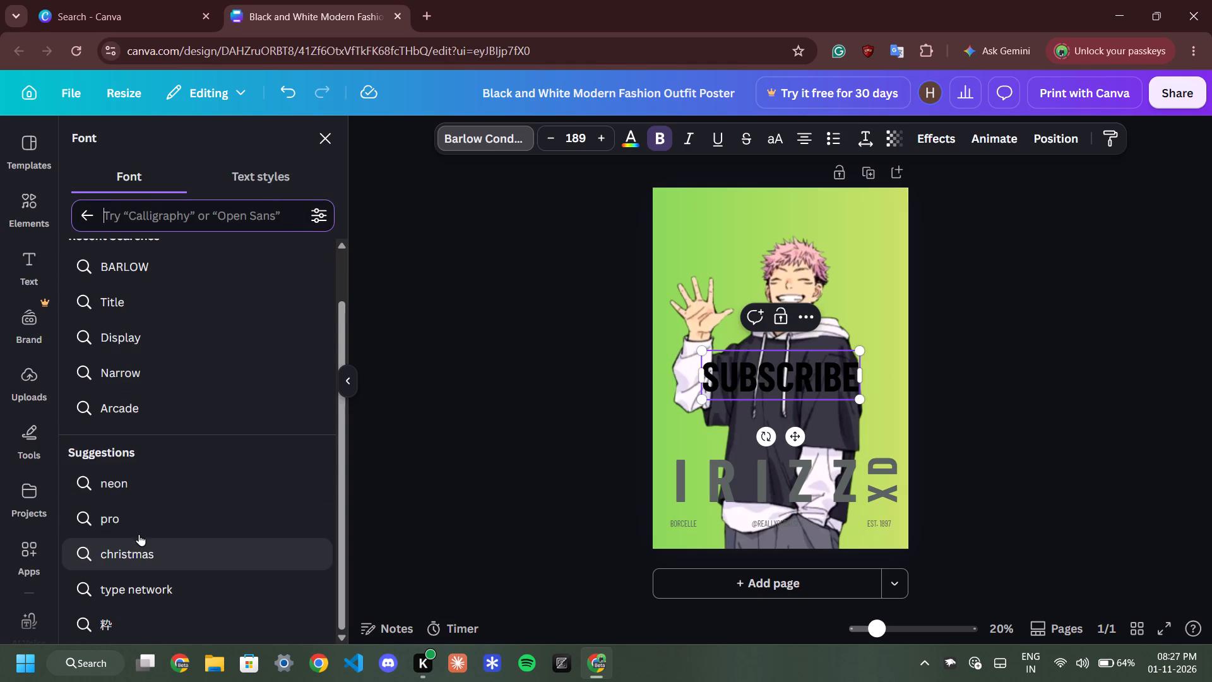
scroll(139, 534, "down", 2)
left_click(116, 619)
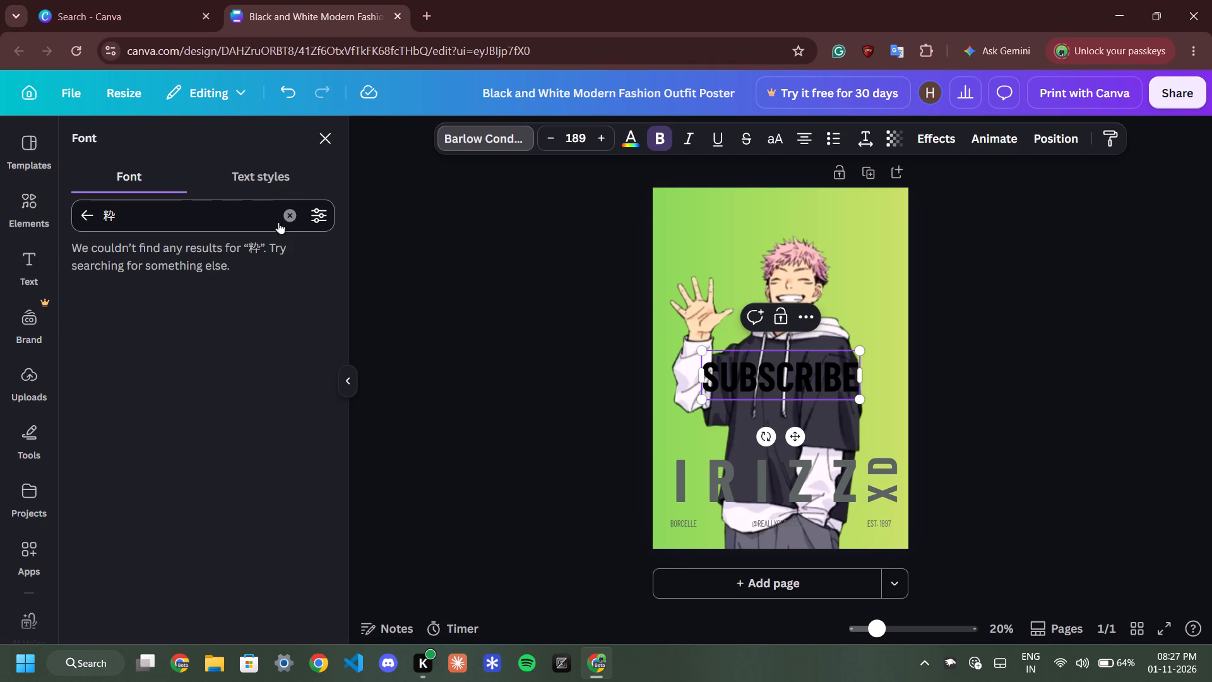
left_click(292, 214)
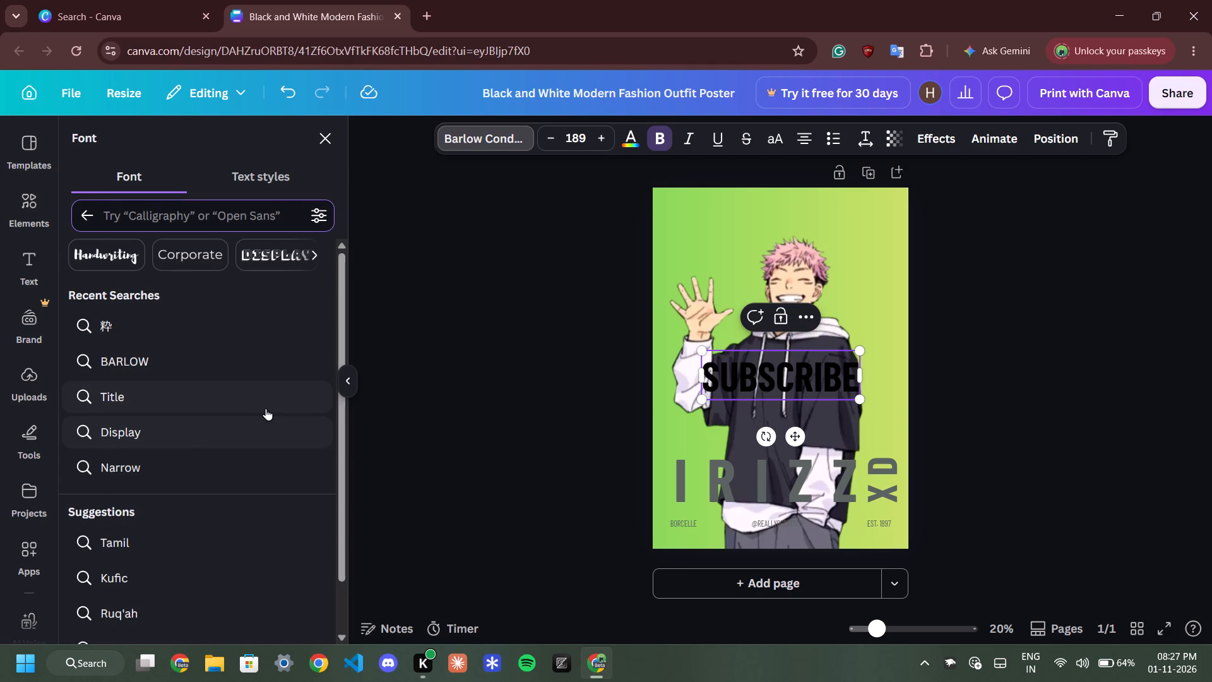
Apply the Splice effect to SUBSCRIBE with thickness 34, offset 60 and direction -13.
left_click(939, 143)
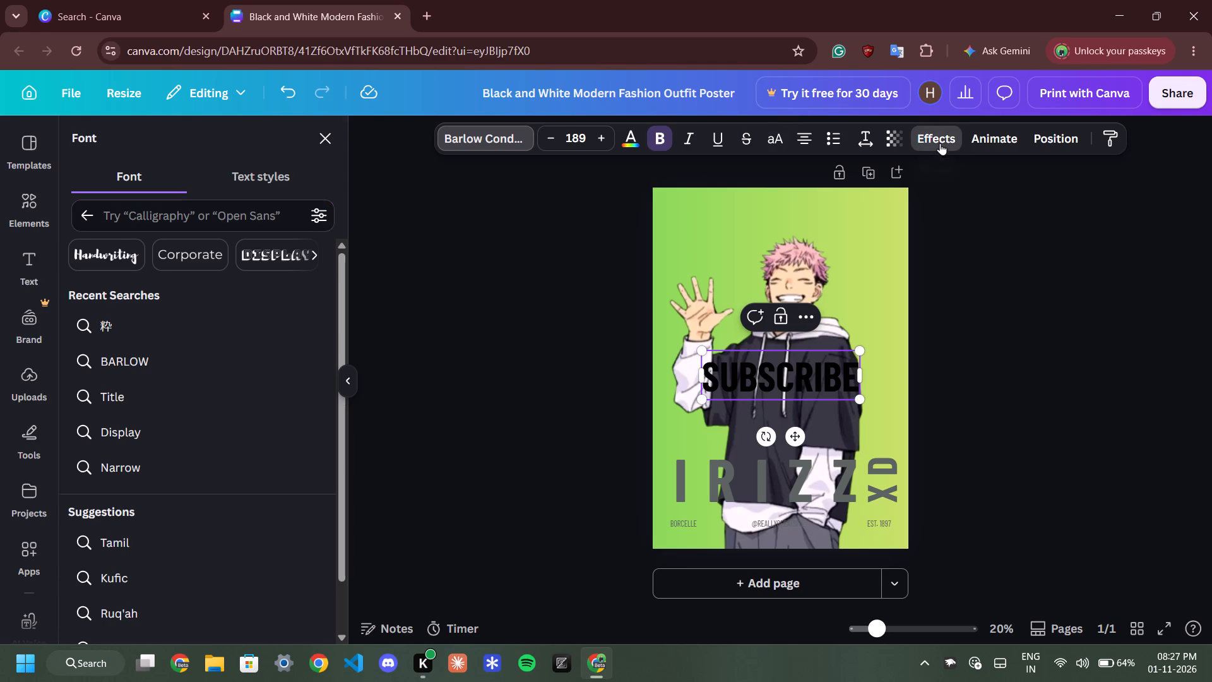
left_click(266, 298)
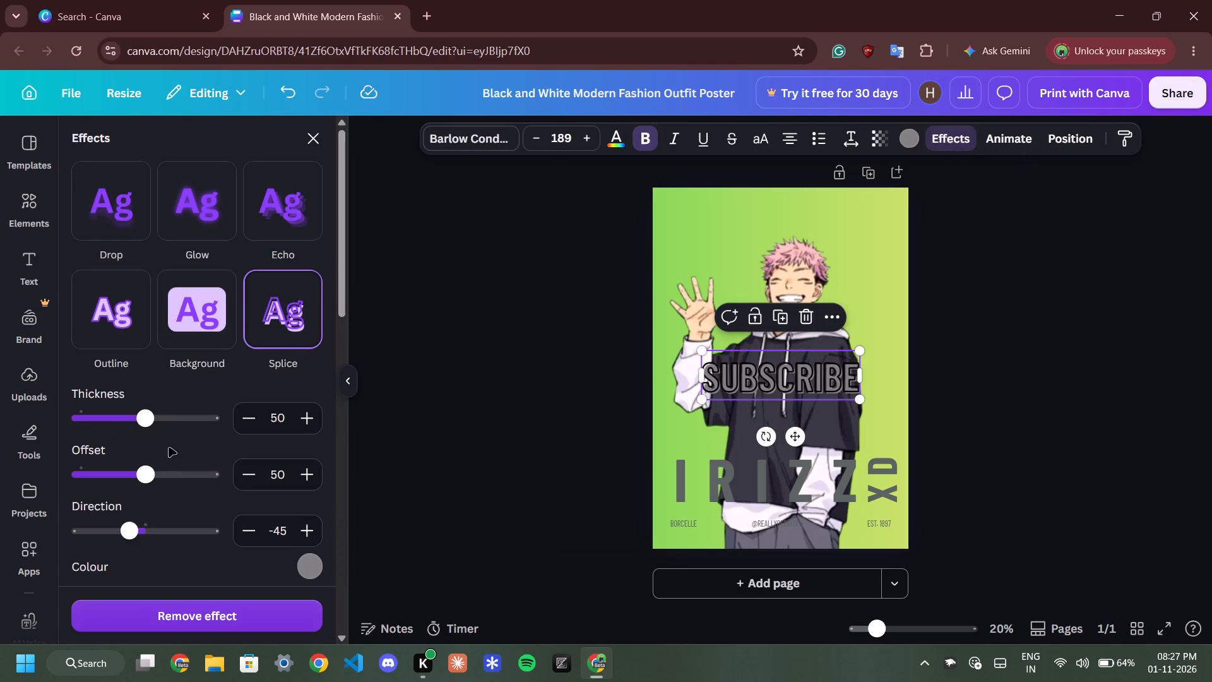
left_click_drag(149, 422, 115, 440)
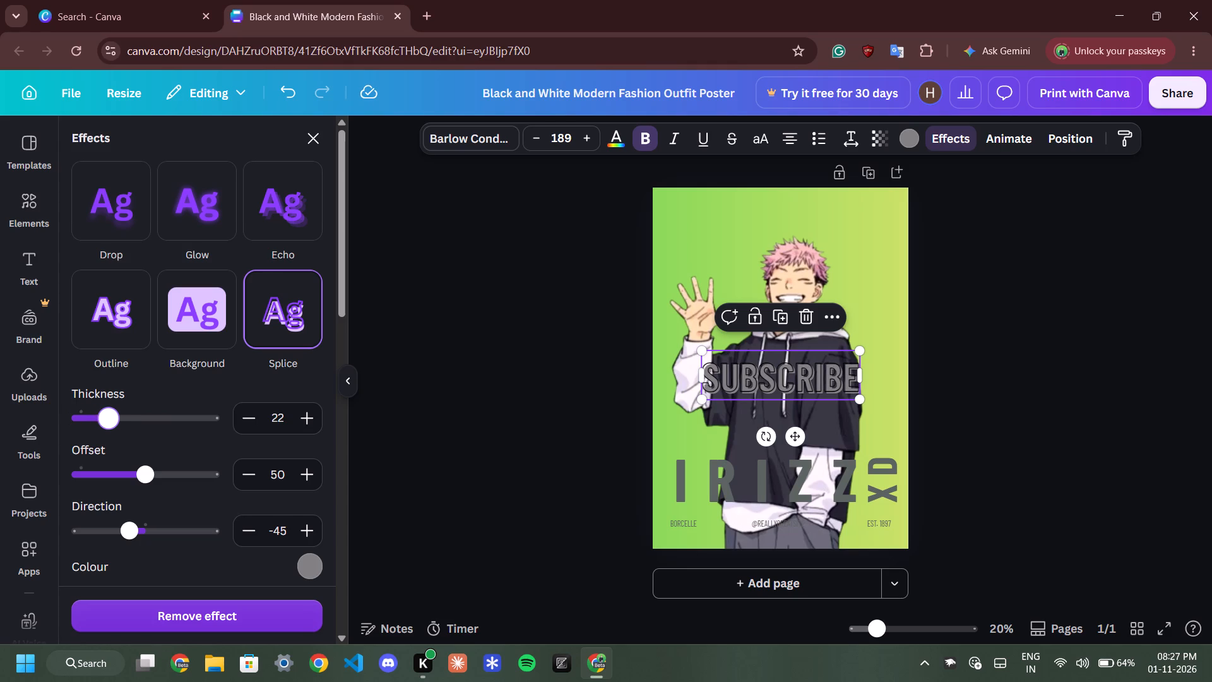
left_click_drag(115, 440, 124, 440)
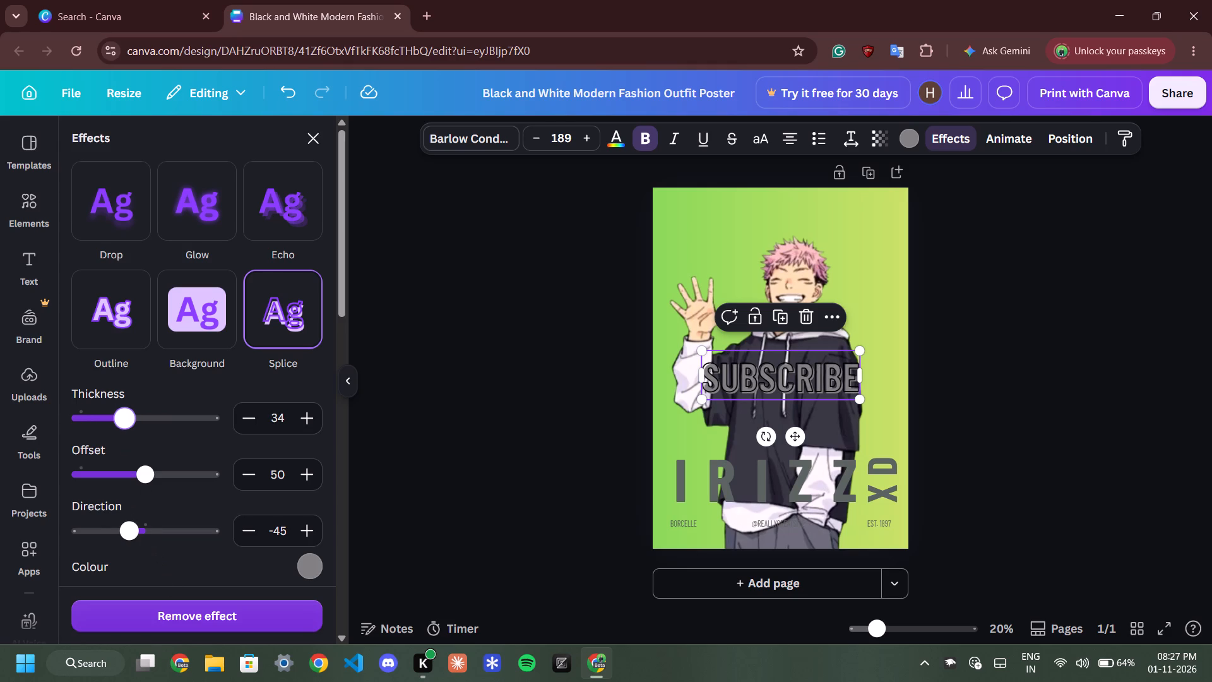
left_click_drag(150, 481, 169, 485)
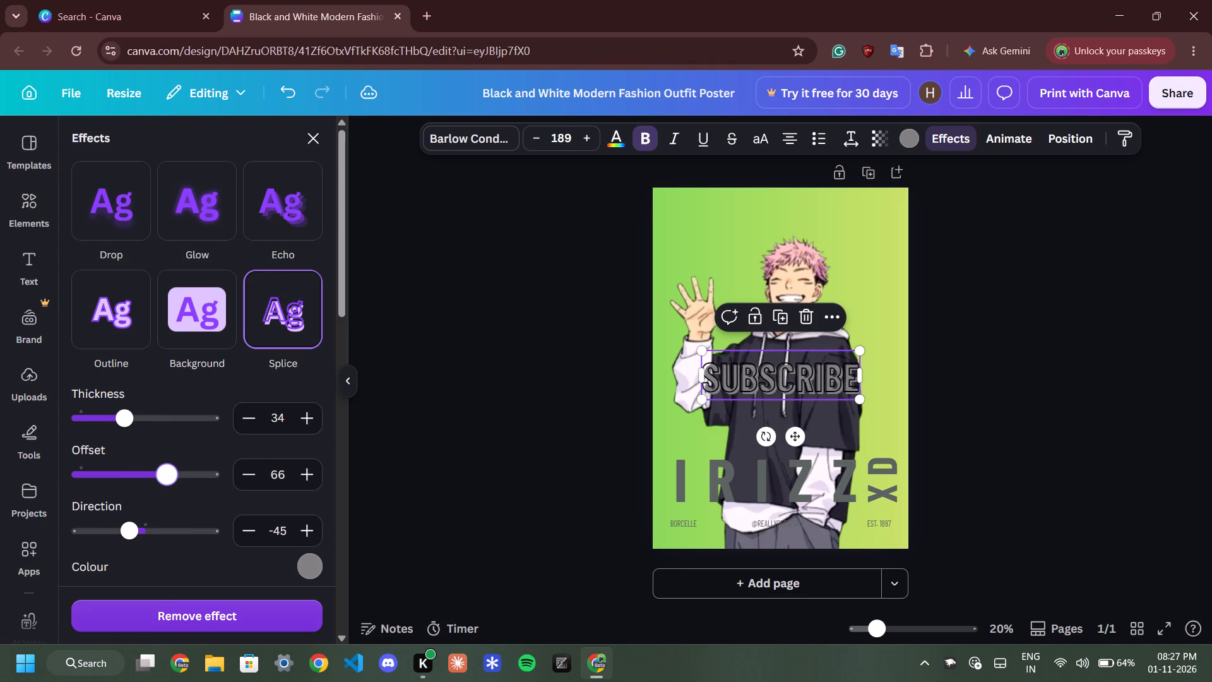
left_click_drag(169, 485, 160, 488)
left_click(131, 533)
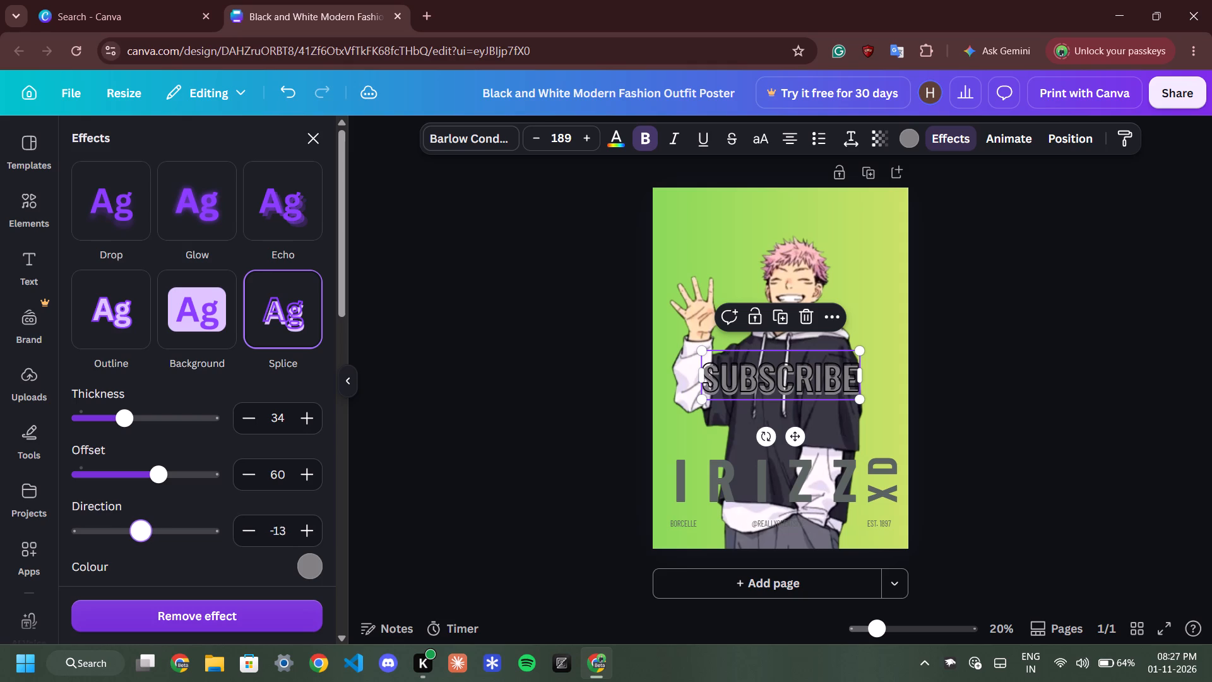
left_click(401, 445)
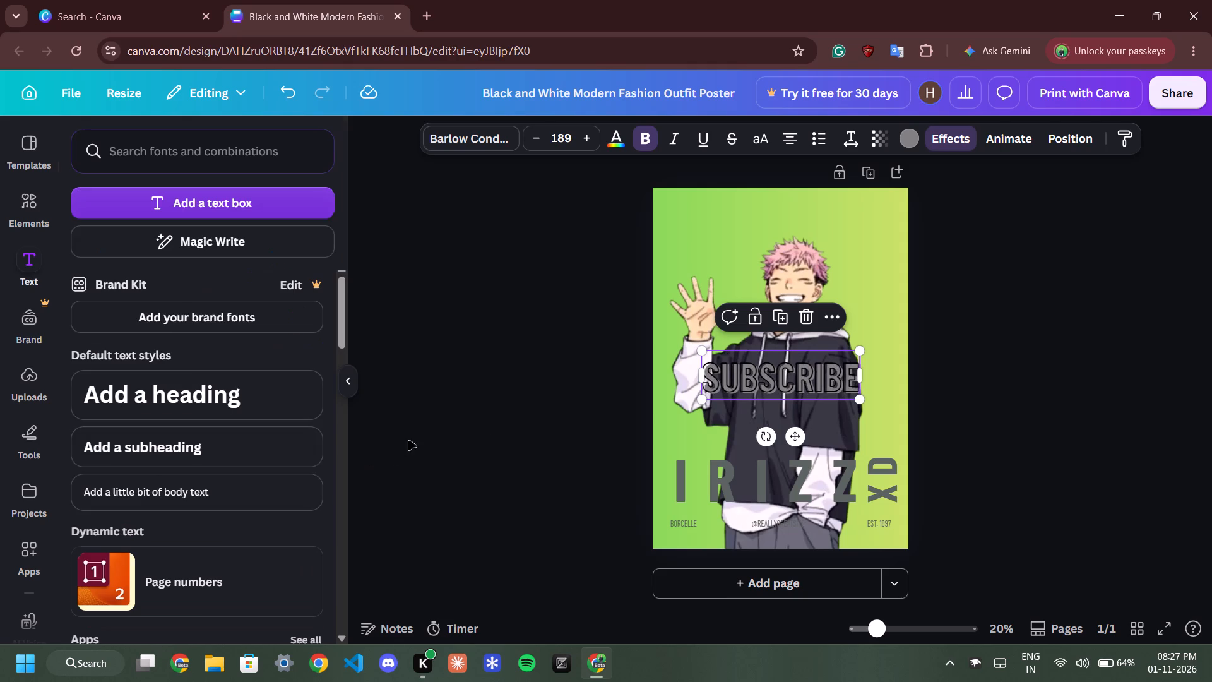
Move the SUBSCRIBE text up from the character's chest to the forehead, centred horizontally on the poster.
left_click_drag(770, 379, 775, 296)
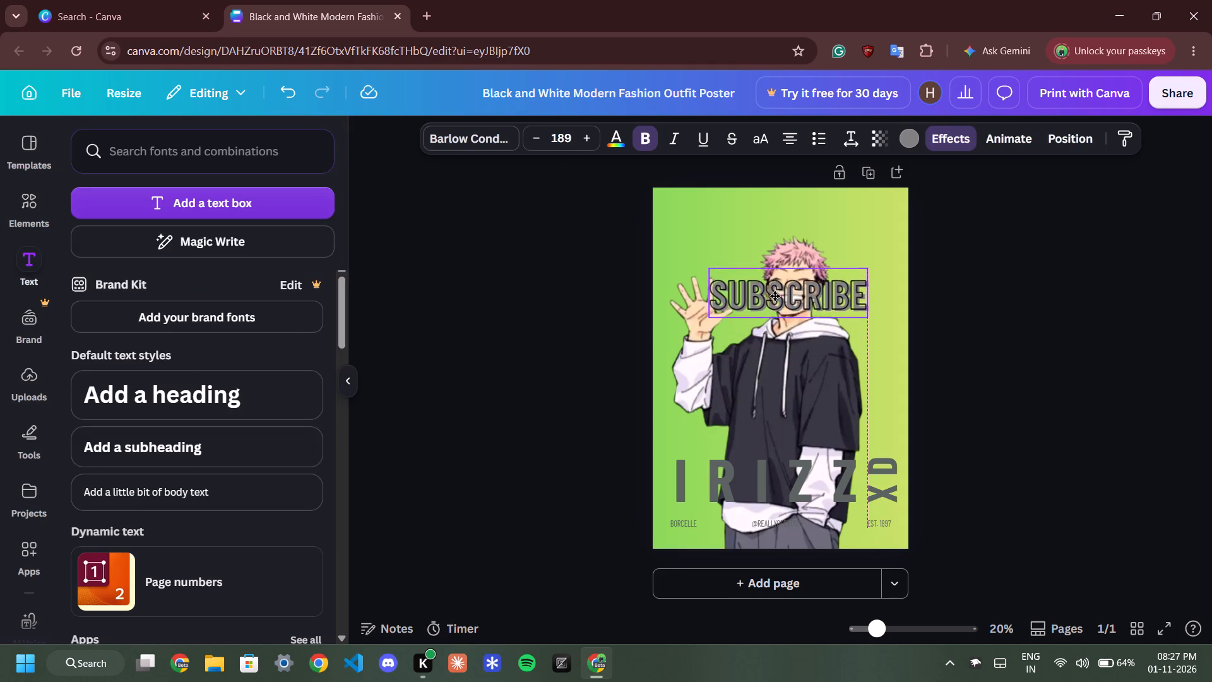
left_click_drag(775, 296, 776, 289)
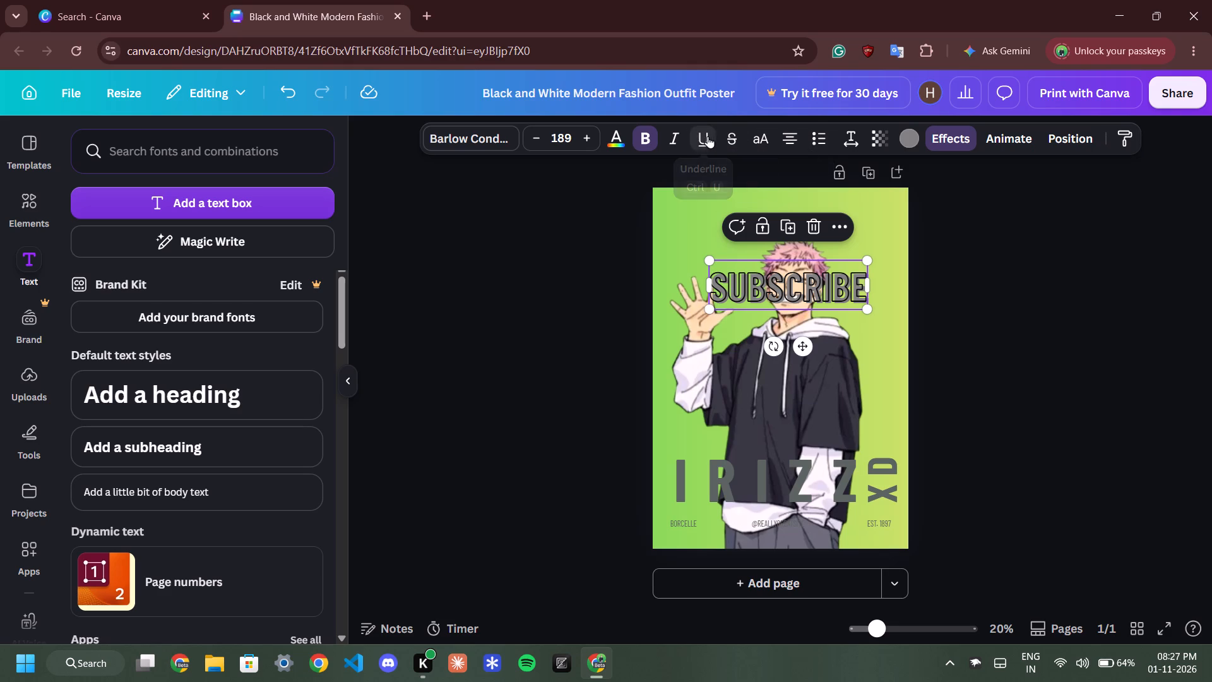
left_click_drag(797, 281, 785, 266)
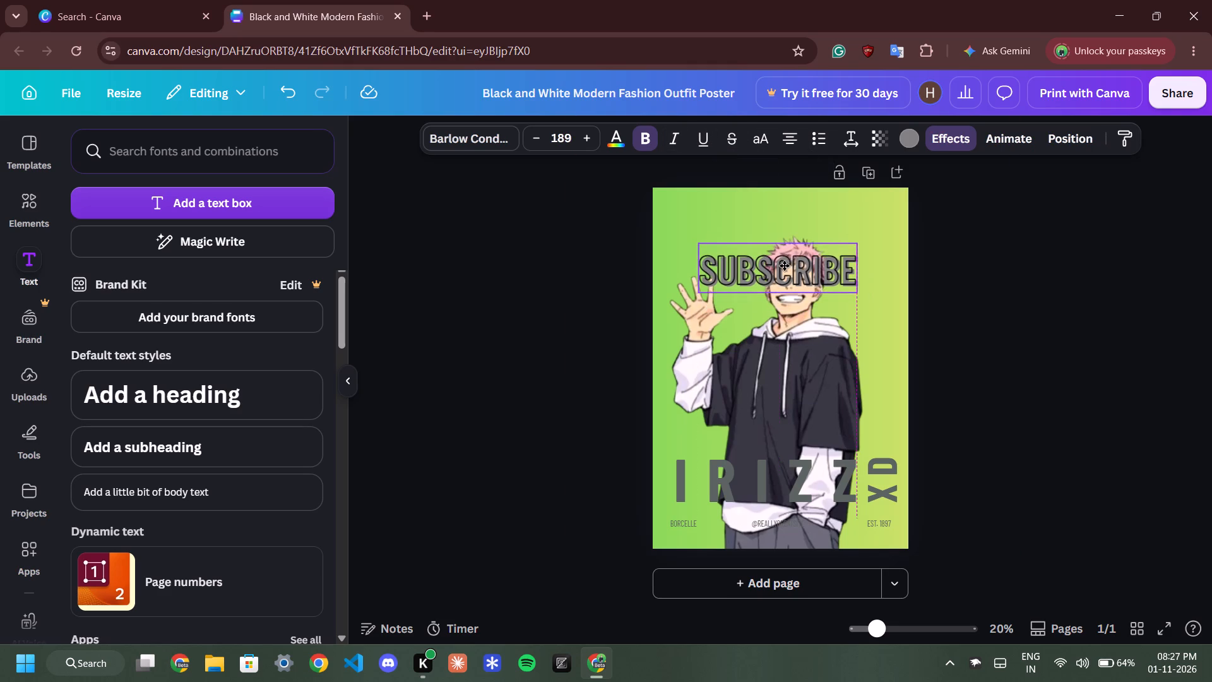
left_click_drag(785, 266, 792, 268)
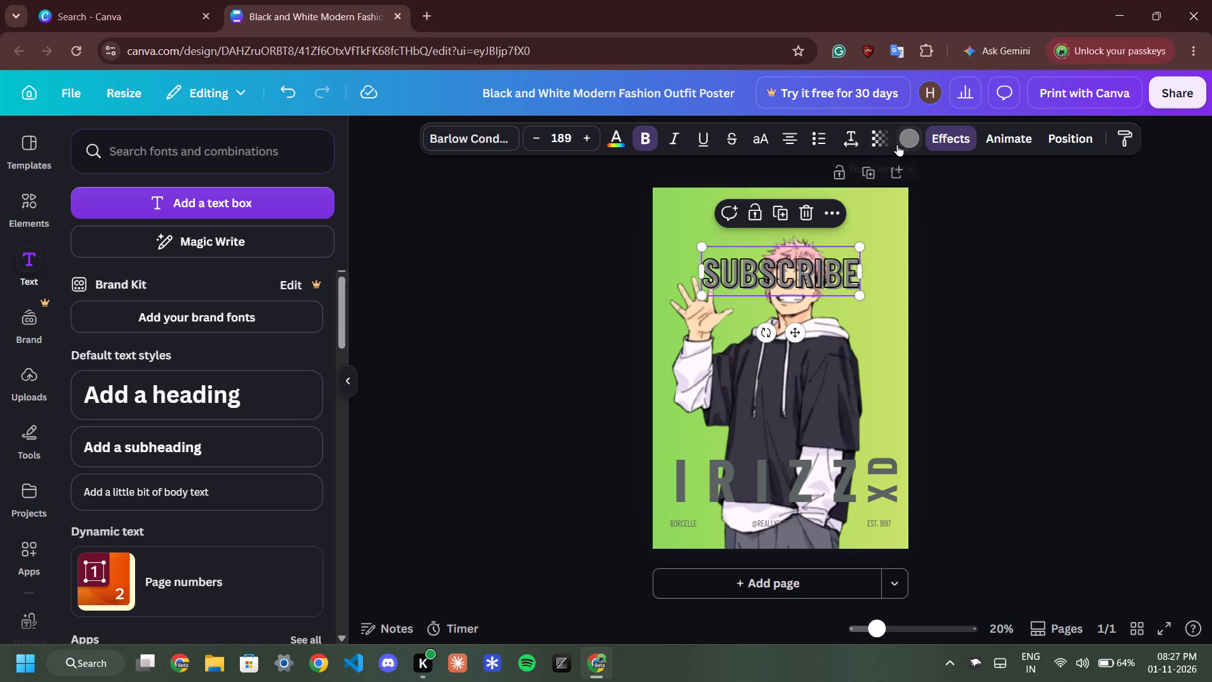
left_click(852, 138)
left_click_drag(585, 238, 589, 229)
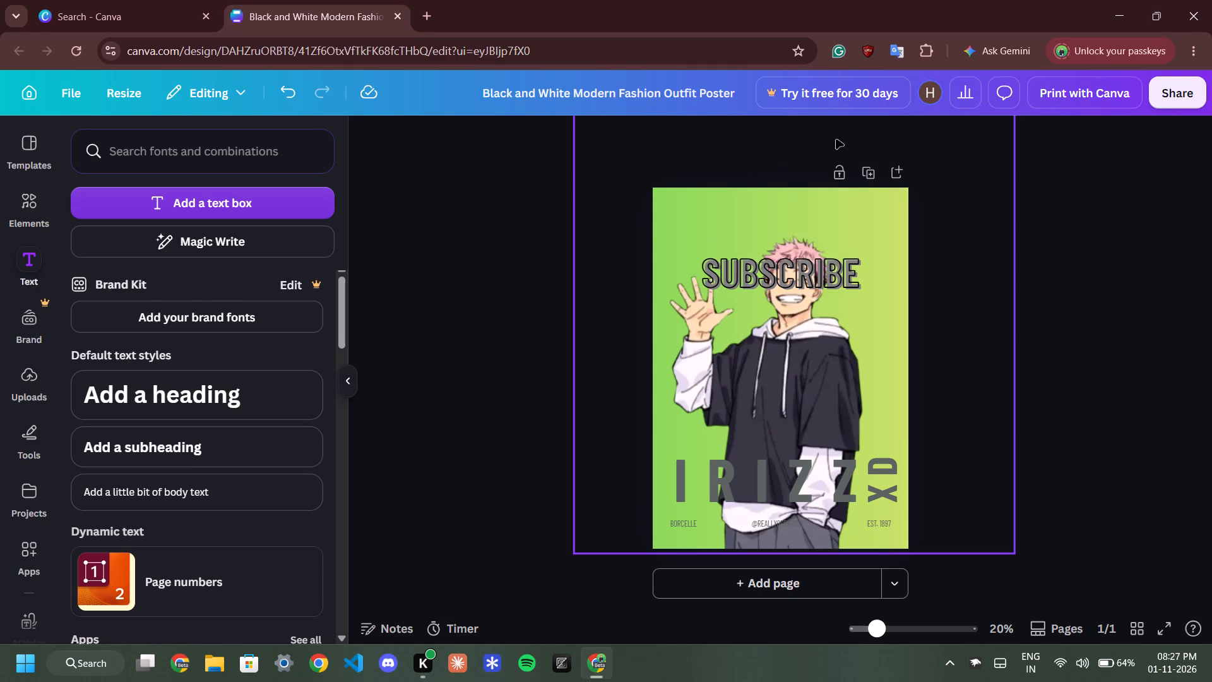
Apply the Curve shape effect to the SUBSCRIBE text with a curve value of 38.
left_click(795, 272)
left_click(952, 132)
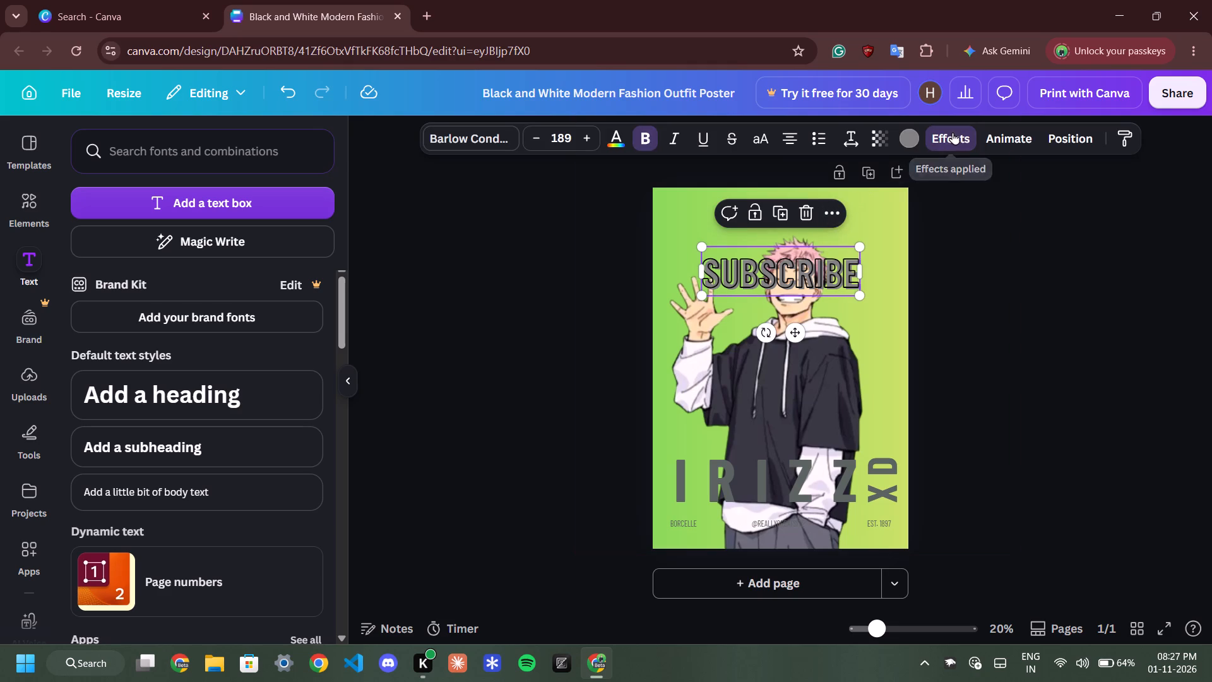
scroll(228, 465, "down", 5)
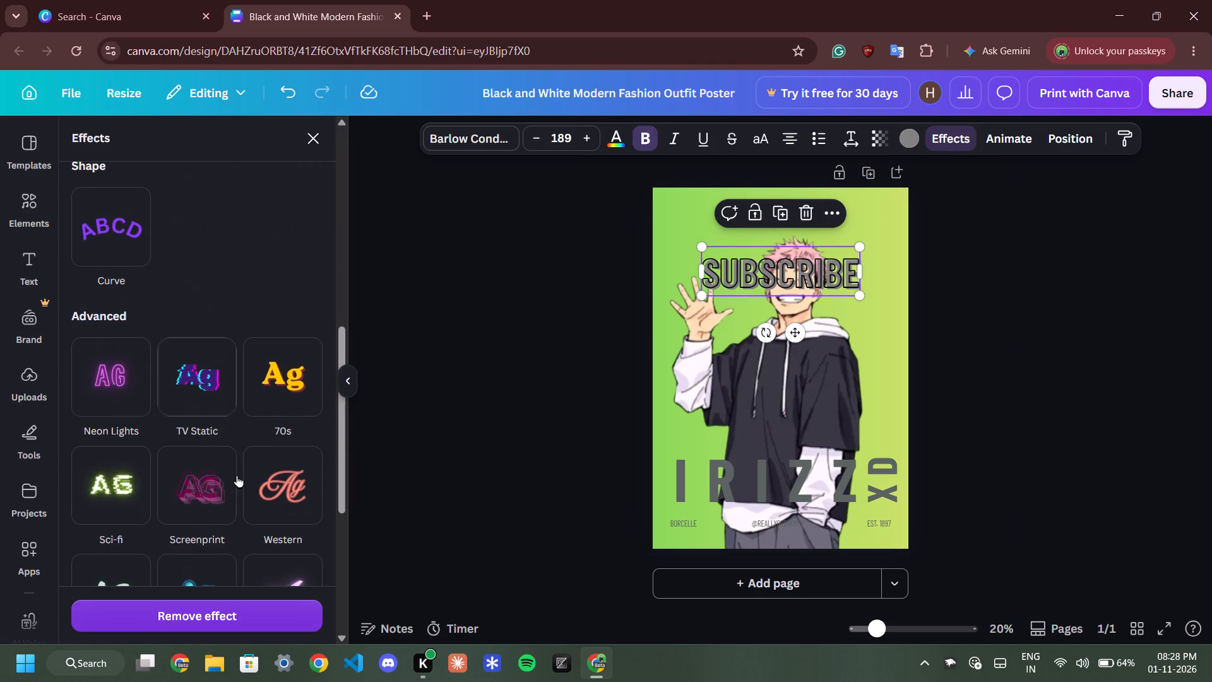
left_click(109, 218)
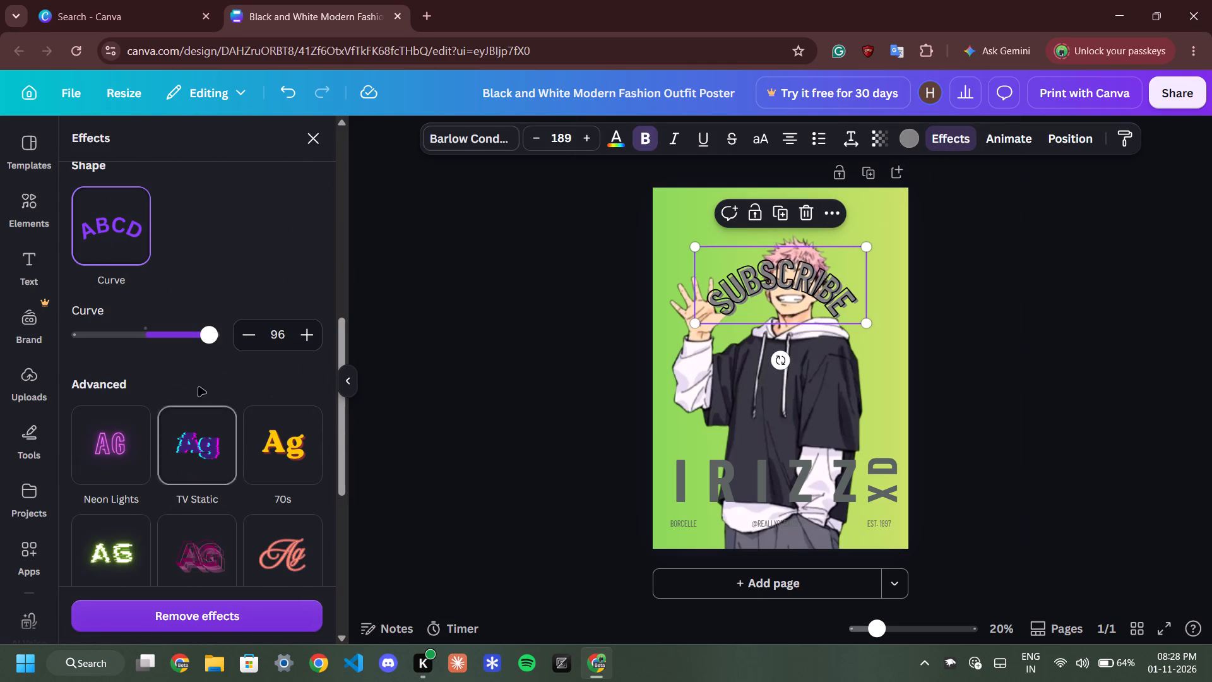
left_click_drag(206, 340, 189, 345)
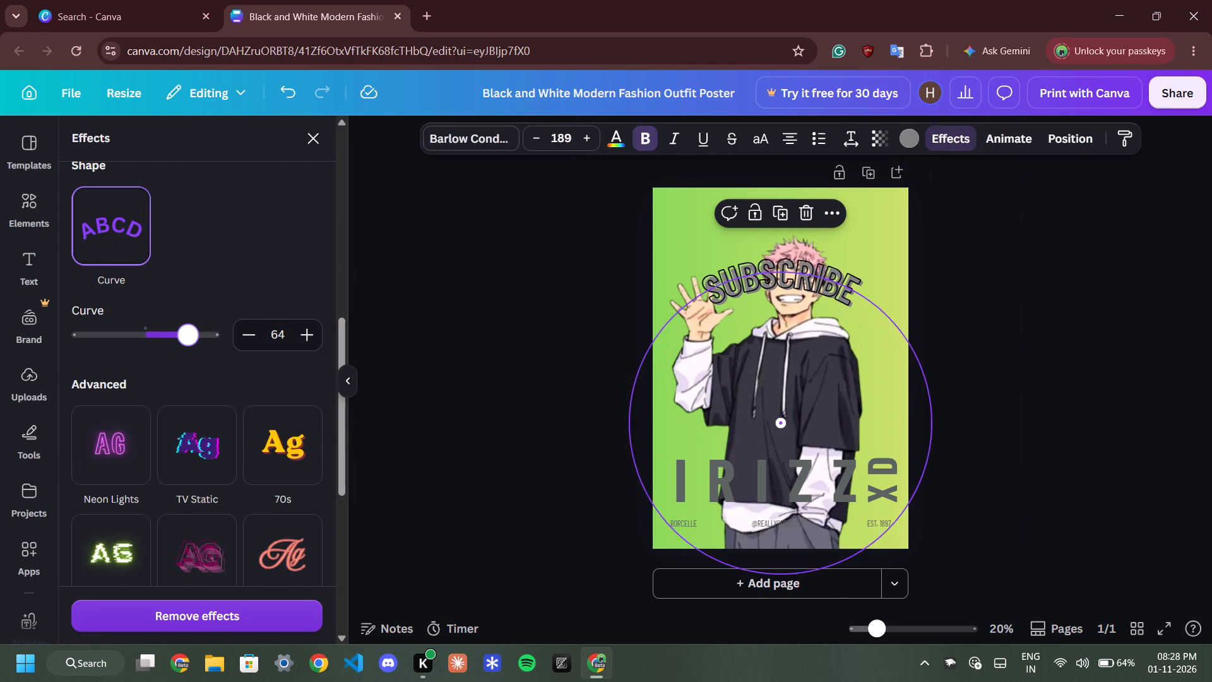
left_click_drag(189, 345, 172, 347)
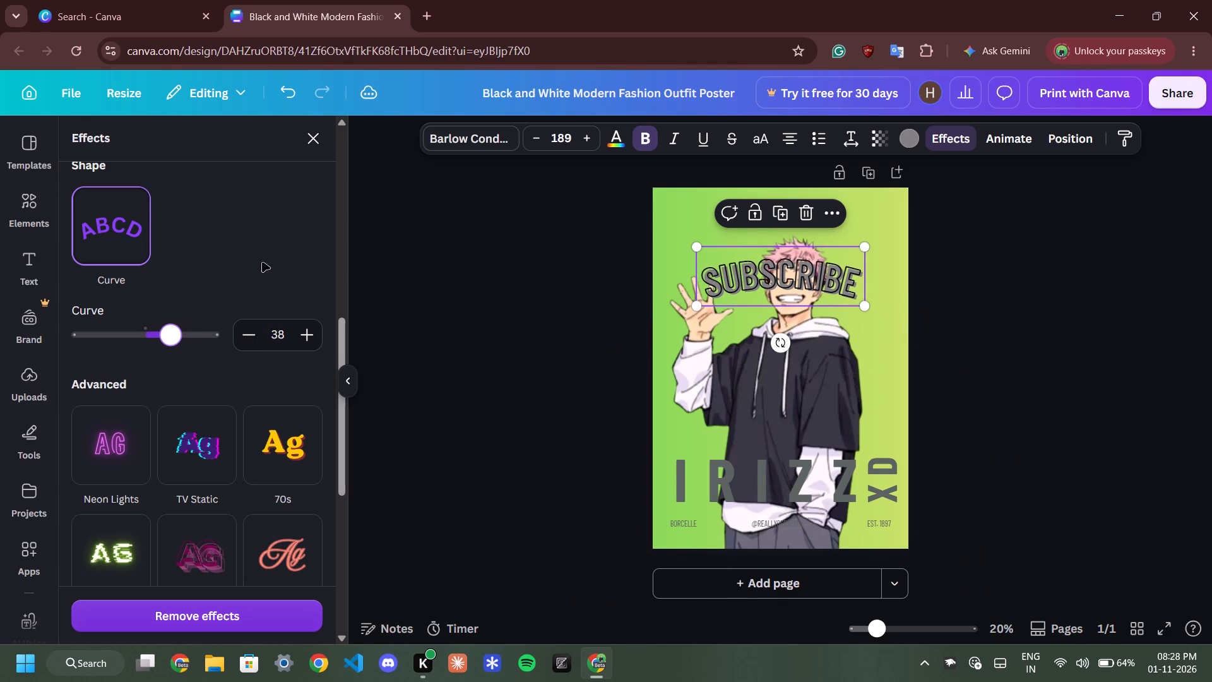
left_click(400, 224)
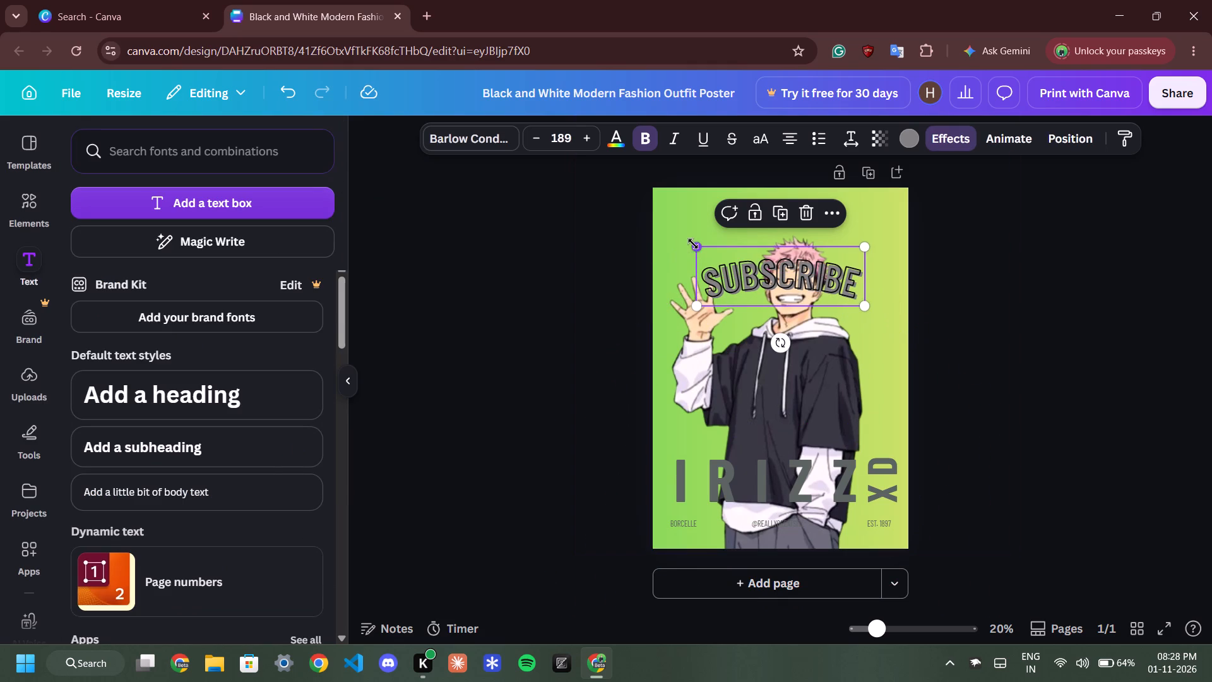
Enlarge the curved SUBSCRIBE text to font size 231 and re-centre it over the character's hair.
left_click_drag(696, 244, 653, 246)
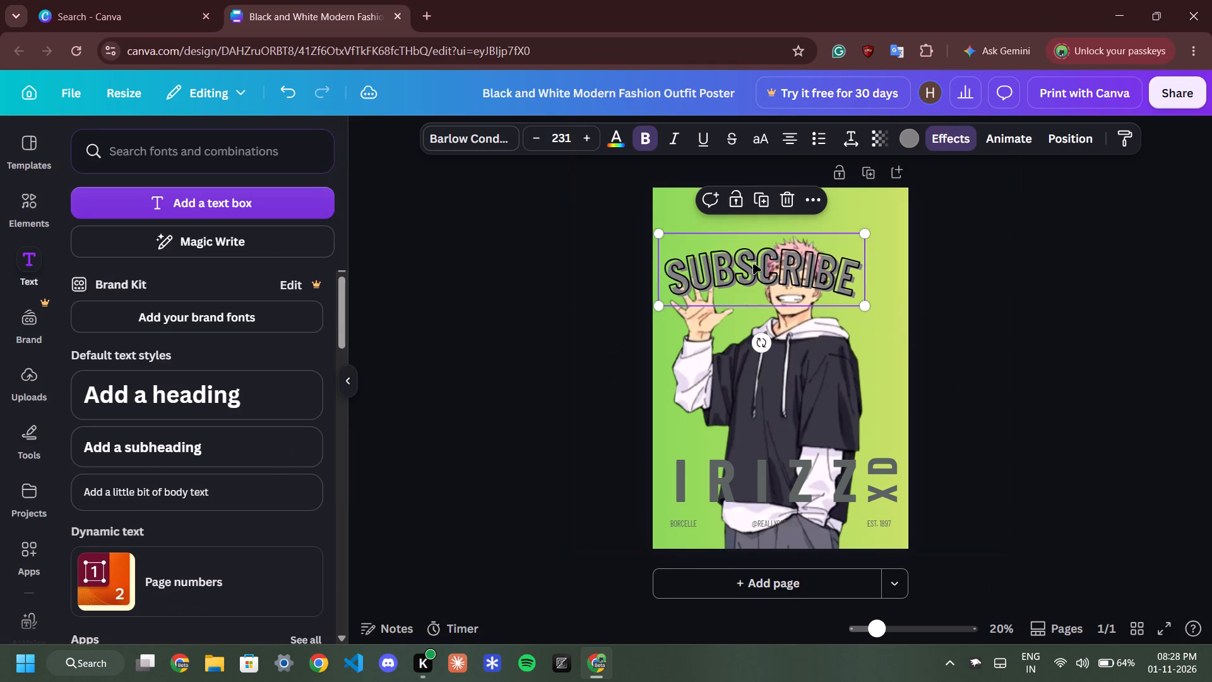
left_click_drag(753, 264, 776, 260)
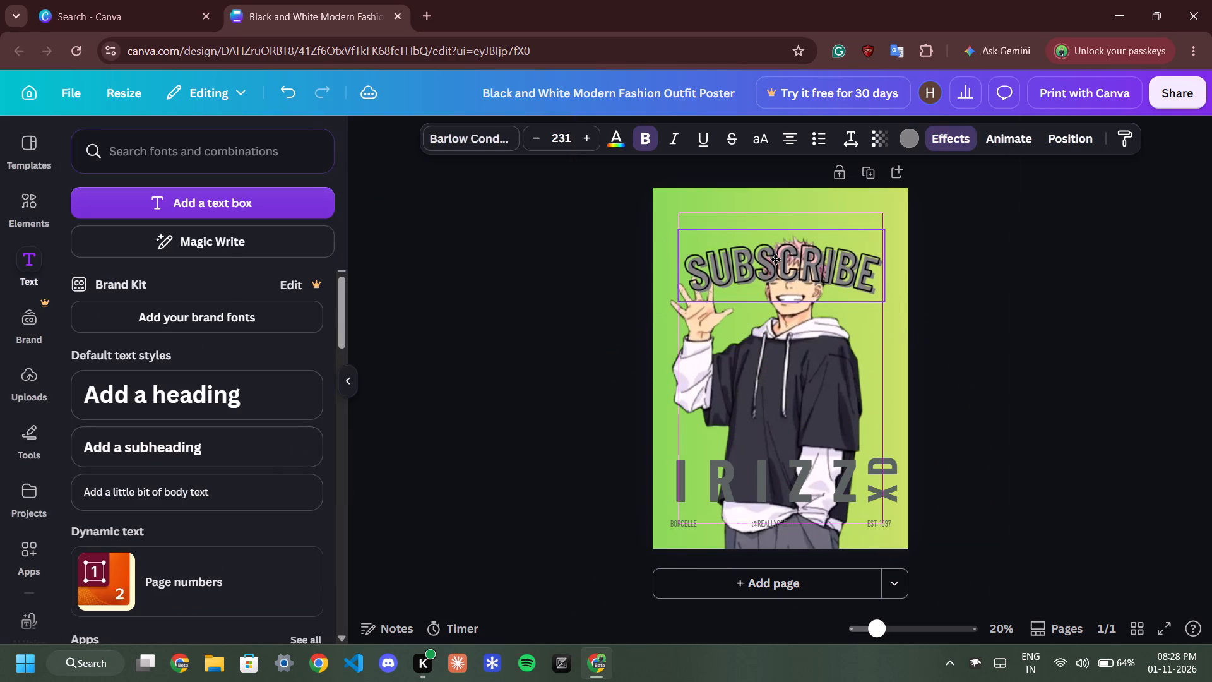
left_click_drag(776, 260, 769, 256)
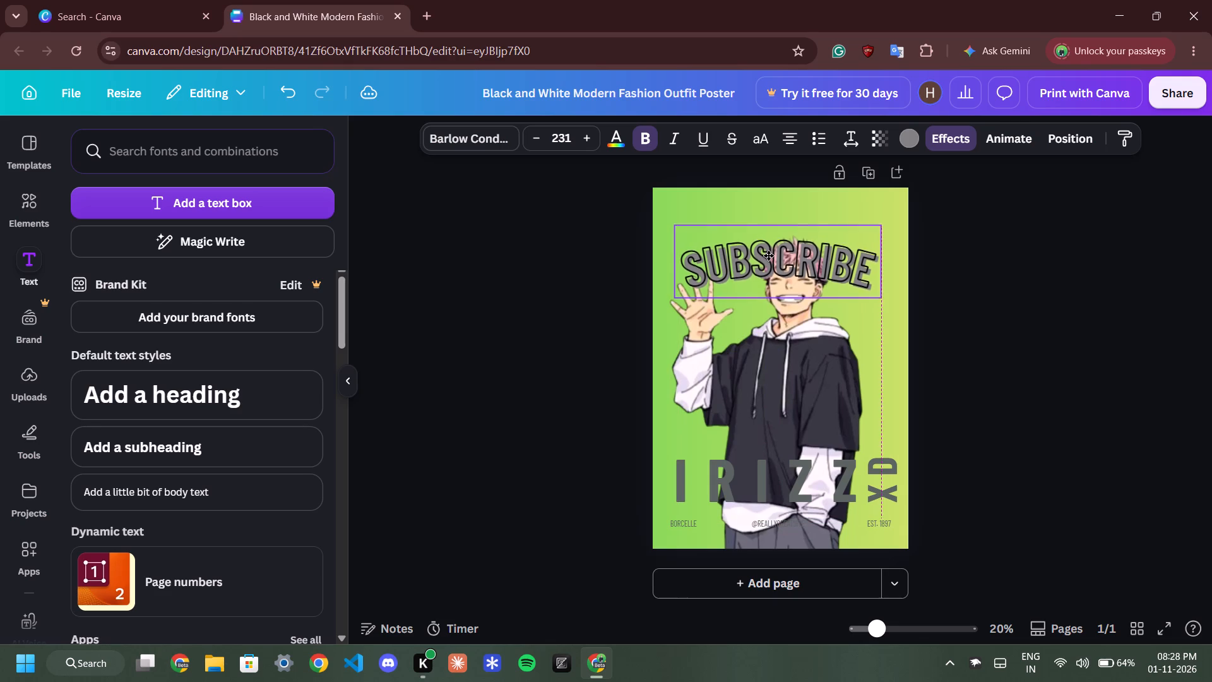
left_click_drag(769, 256, 770, 258)
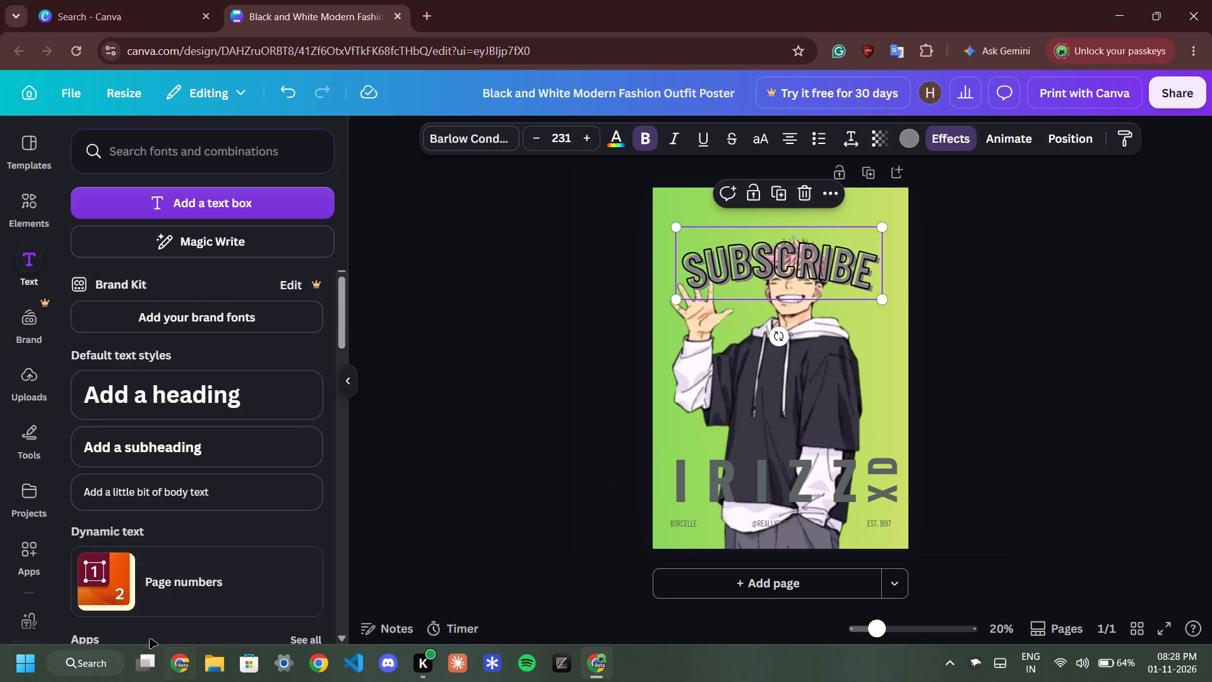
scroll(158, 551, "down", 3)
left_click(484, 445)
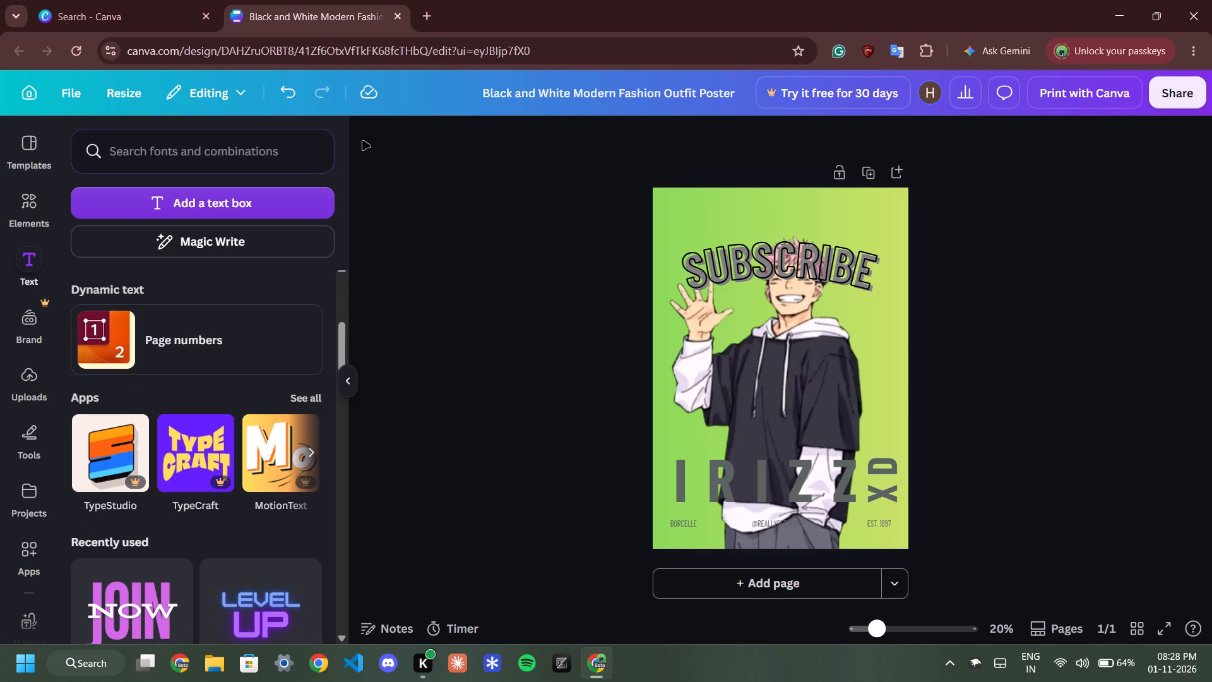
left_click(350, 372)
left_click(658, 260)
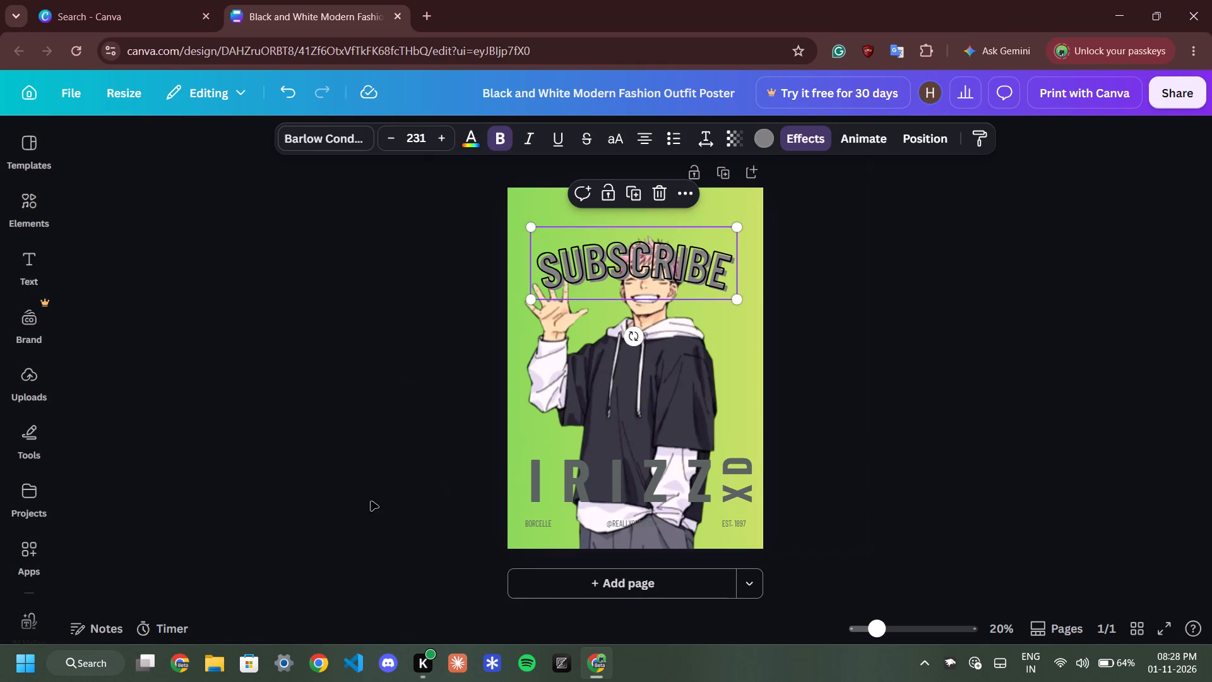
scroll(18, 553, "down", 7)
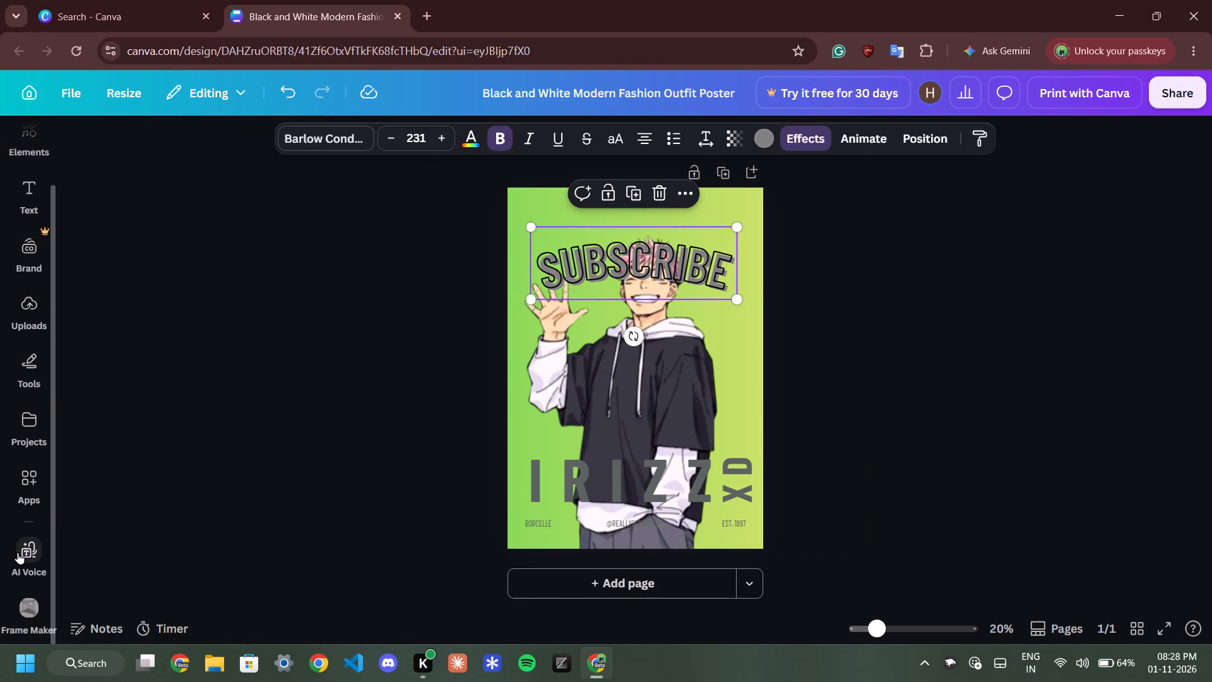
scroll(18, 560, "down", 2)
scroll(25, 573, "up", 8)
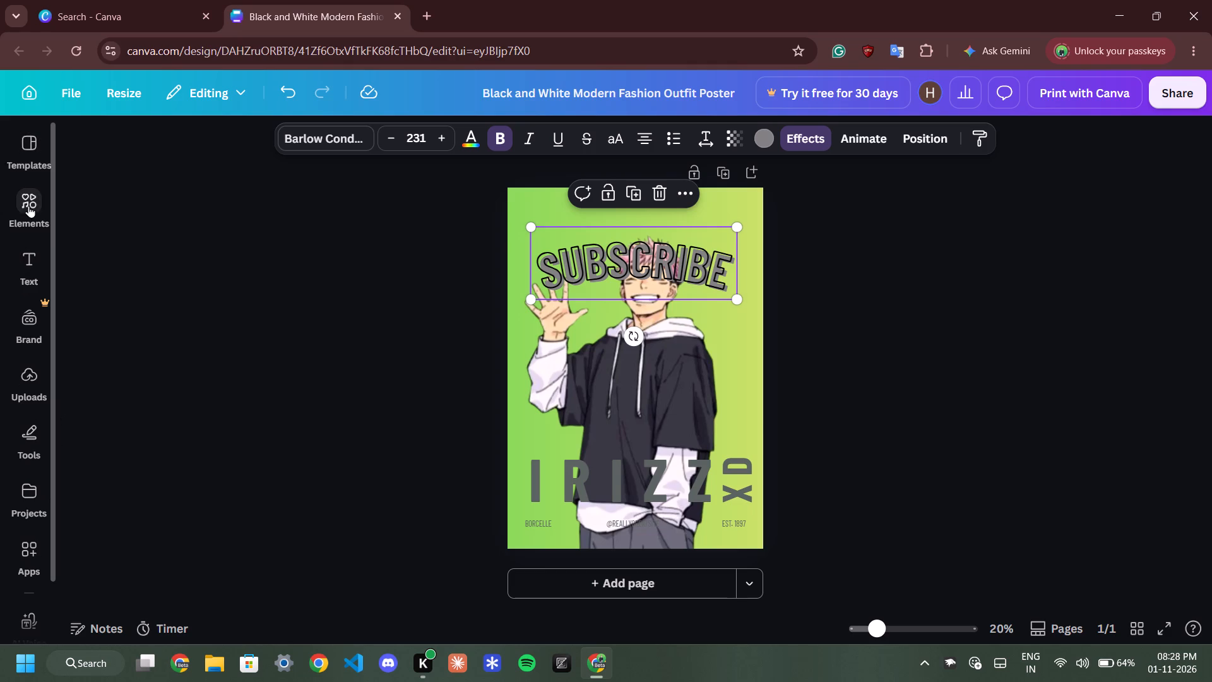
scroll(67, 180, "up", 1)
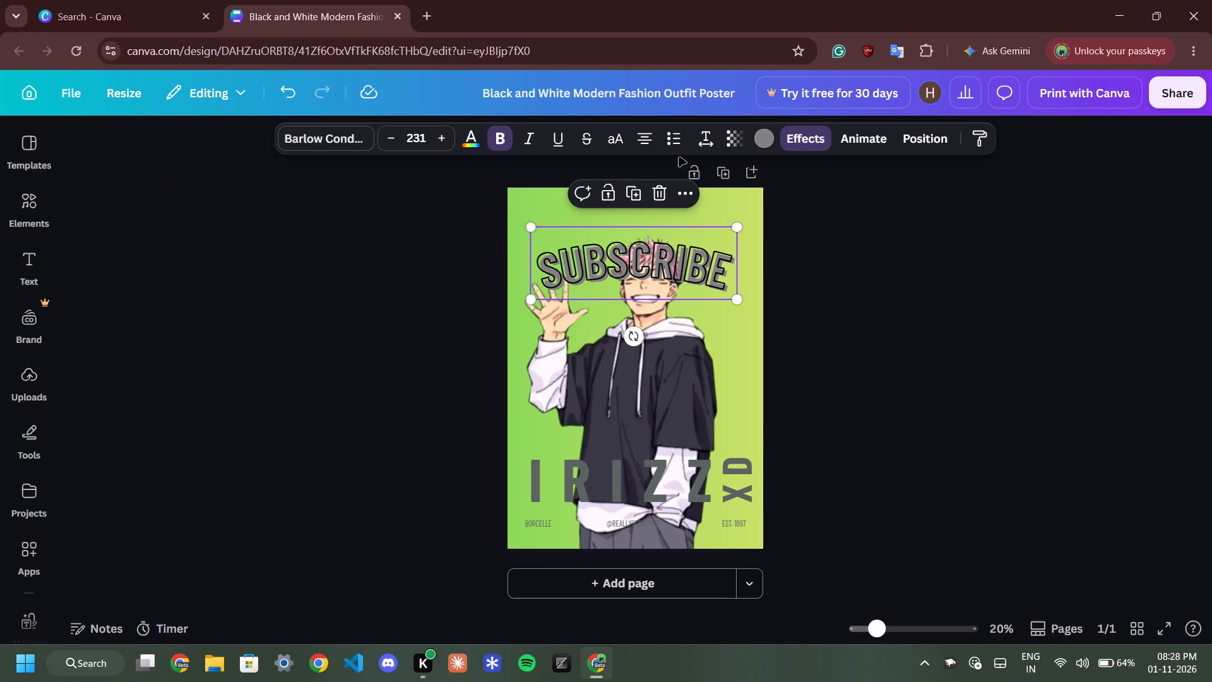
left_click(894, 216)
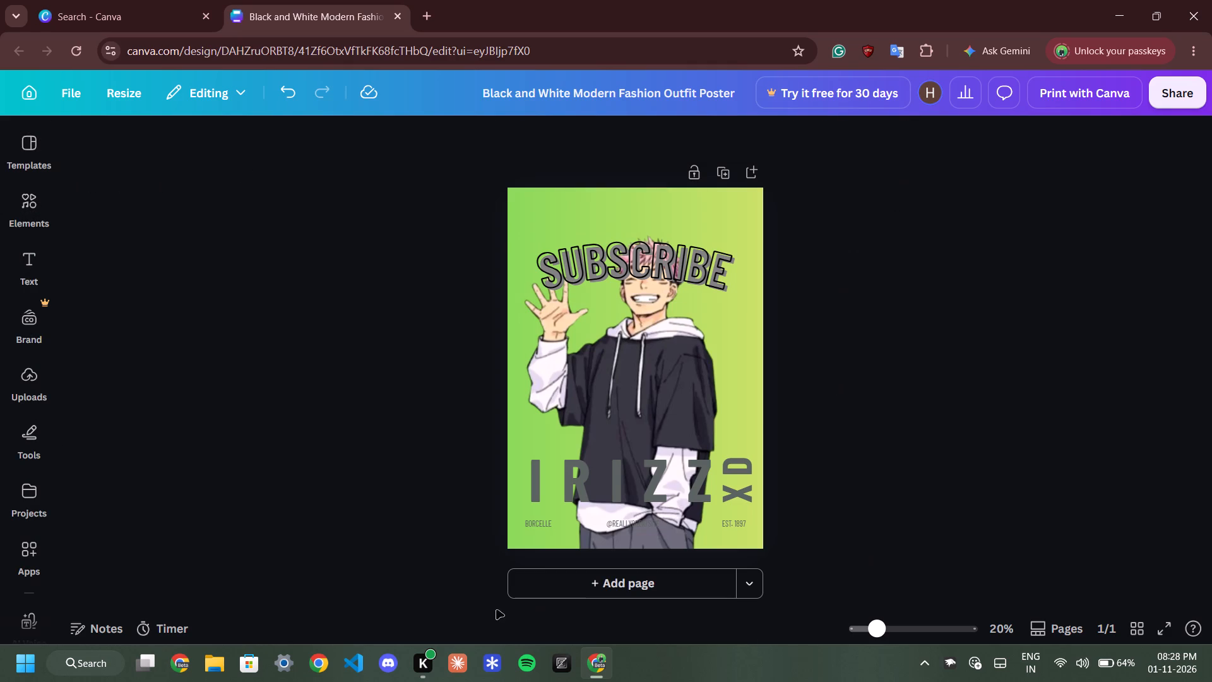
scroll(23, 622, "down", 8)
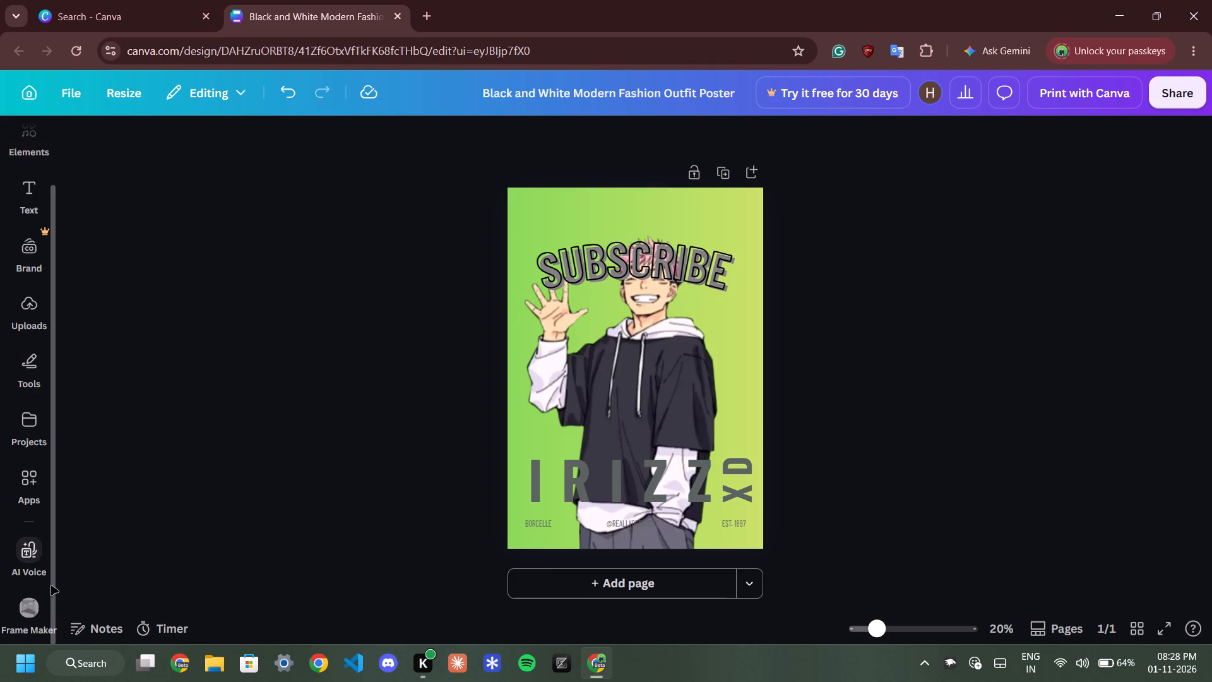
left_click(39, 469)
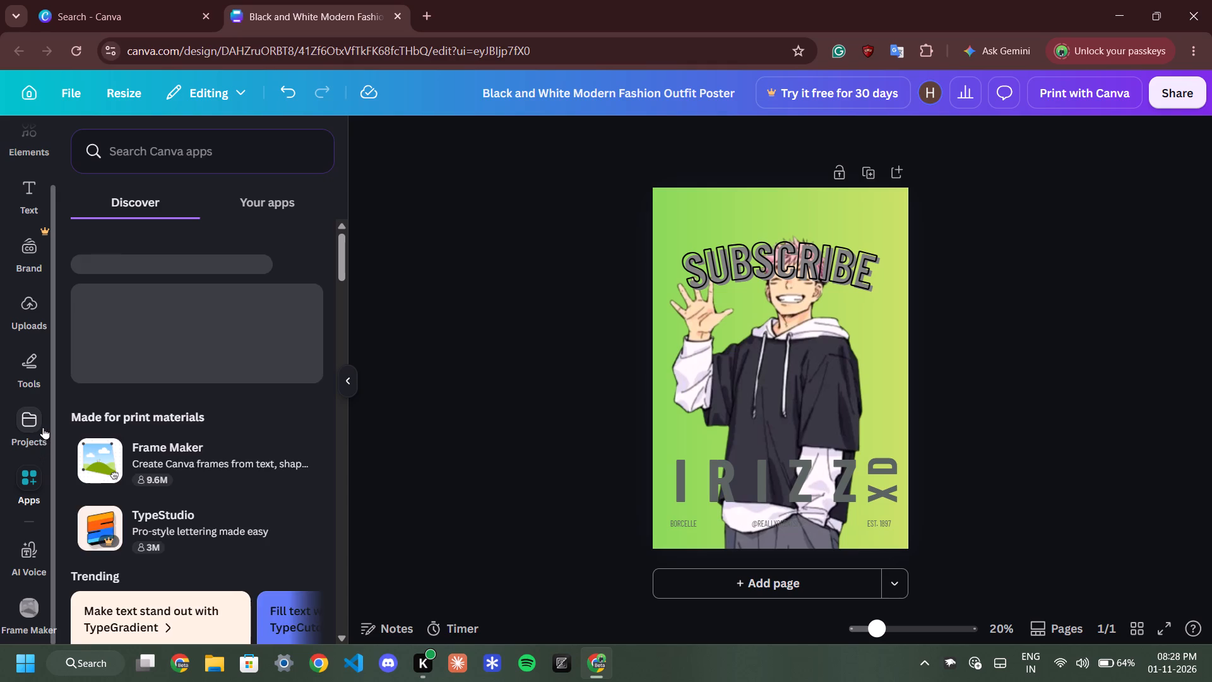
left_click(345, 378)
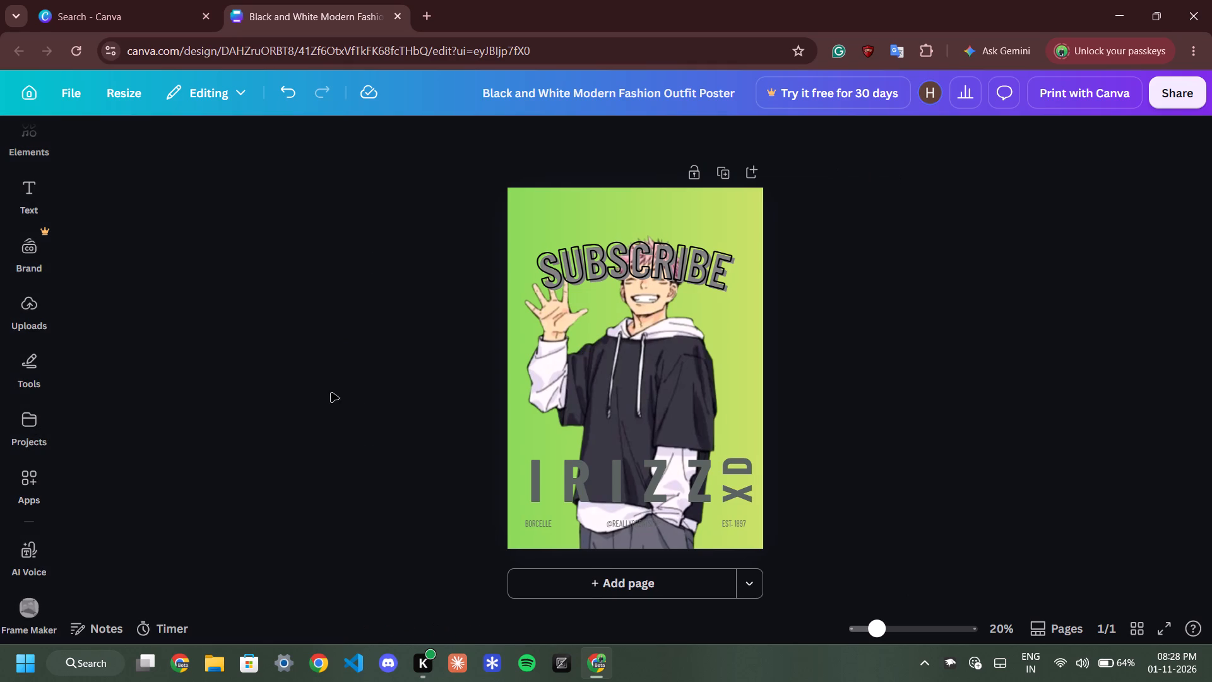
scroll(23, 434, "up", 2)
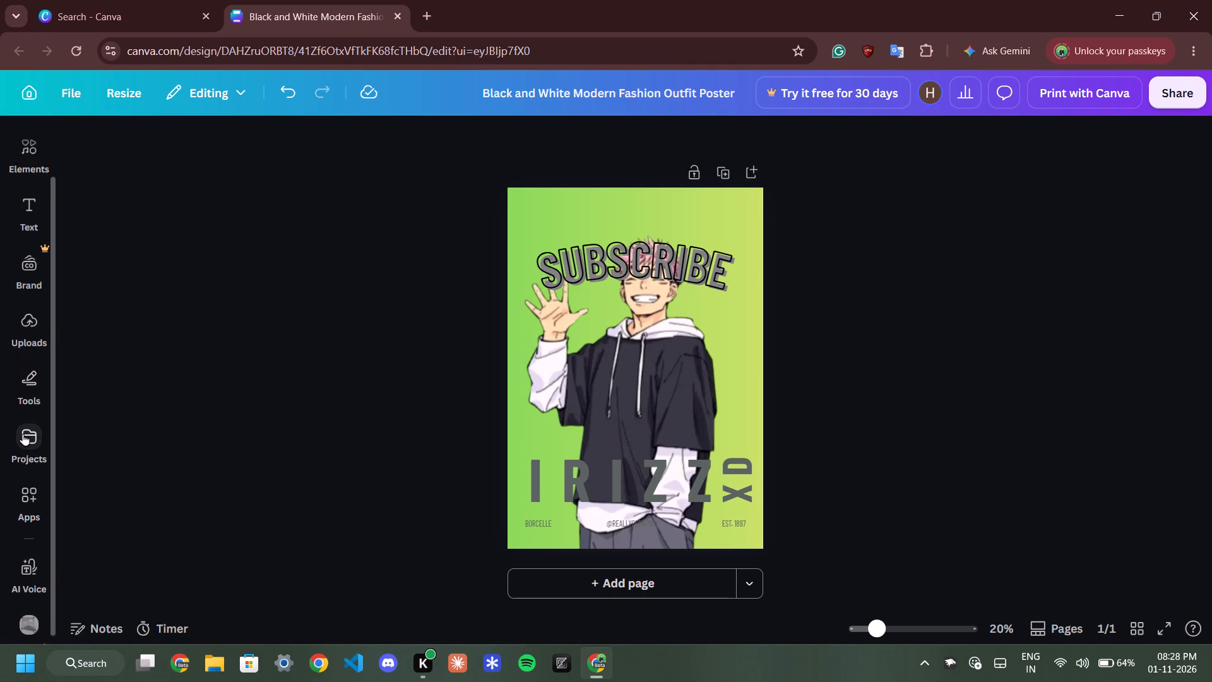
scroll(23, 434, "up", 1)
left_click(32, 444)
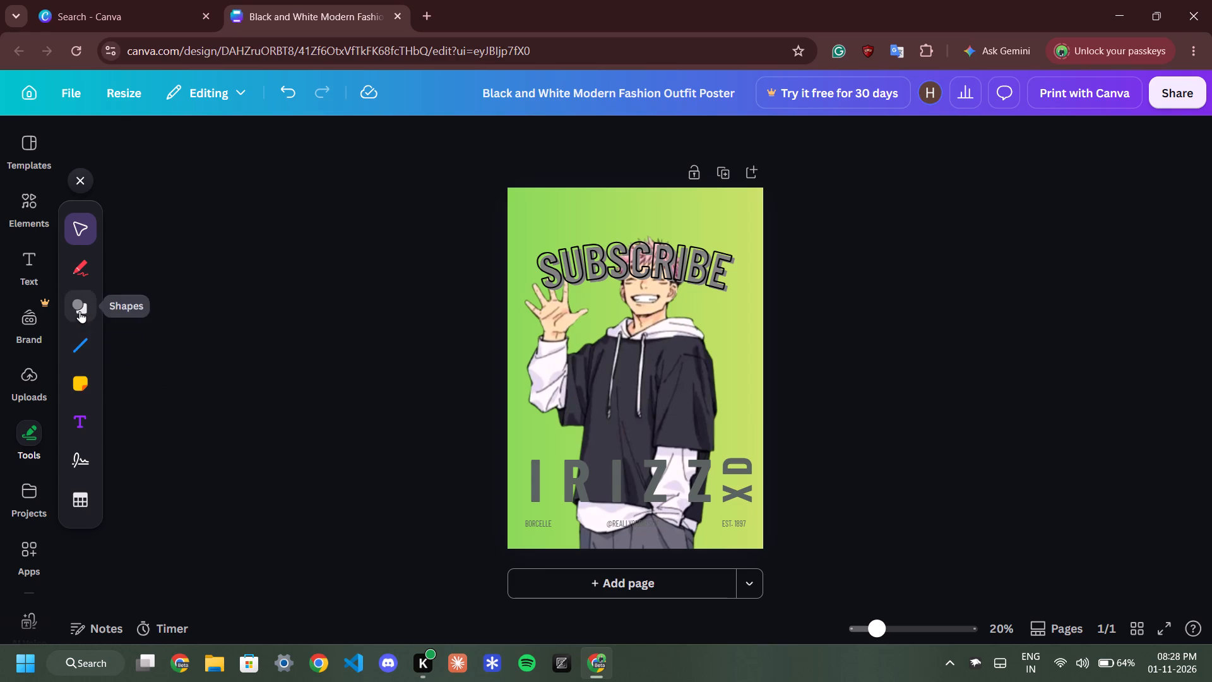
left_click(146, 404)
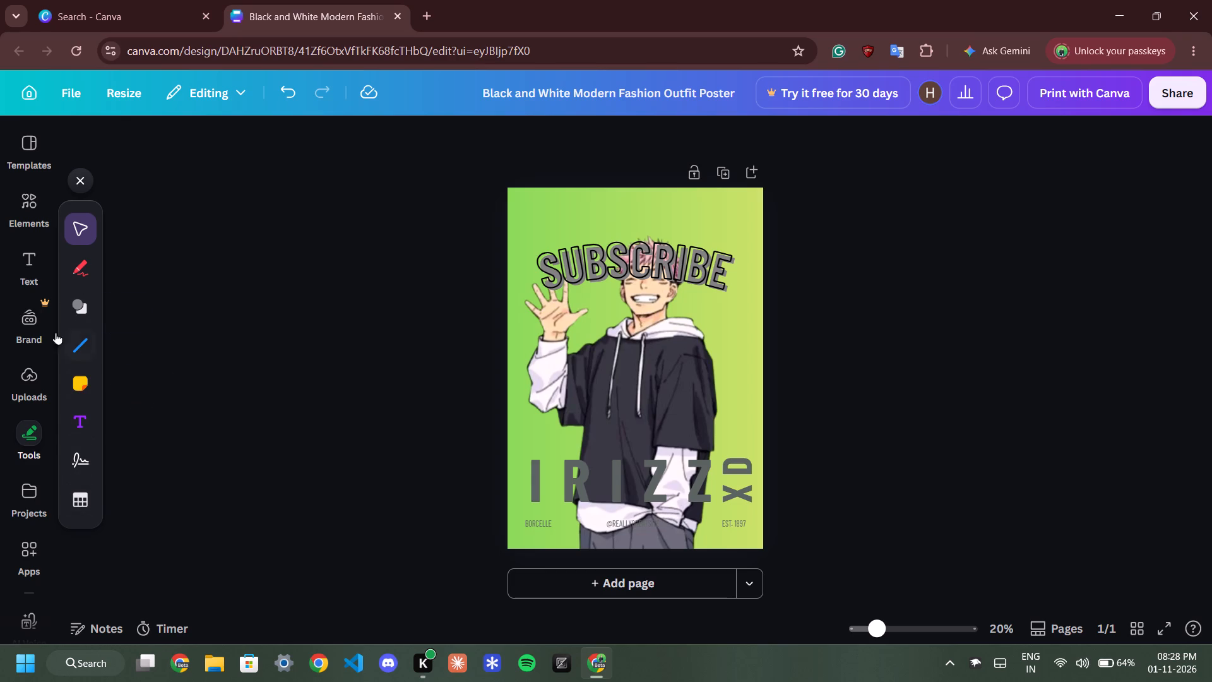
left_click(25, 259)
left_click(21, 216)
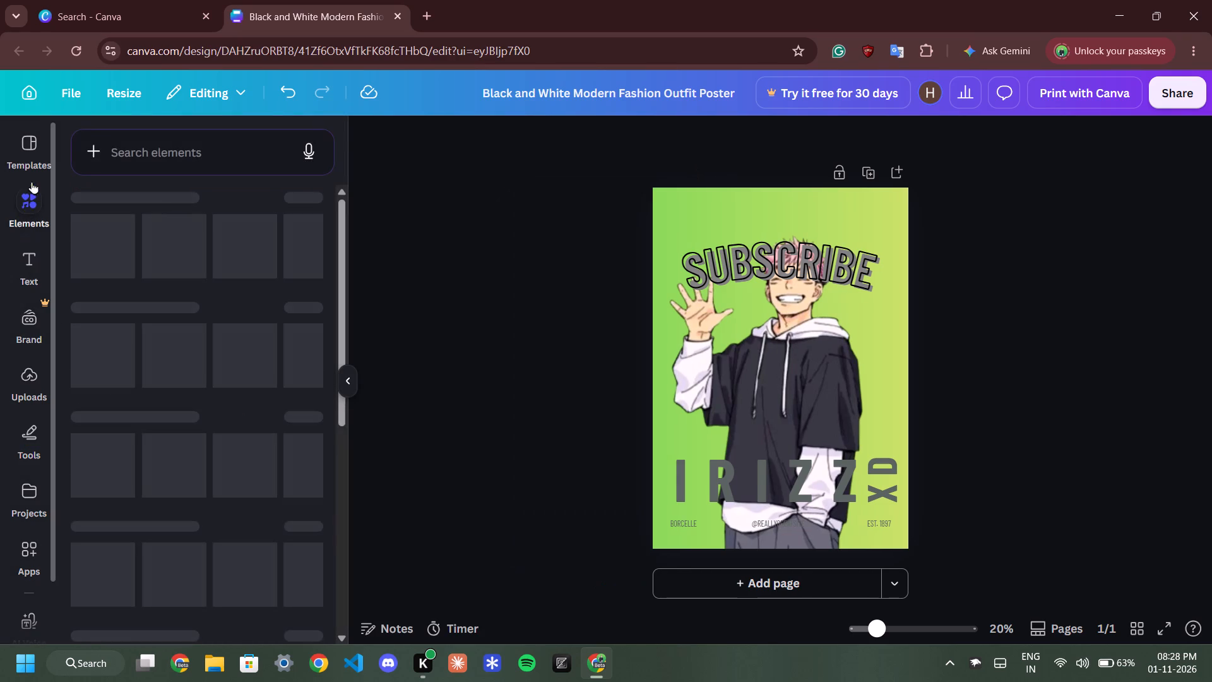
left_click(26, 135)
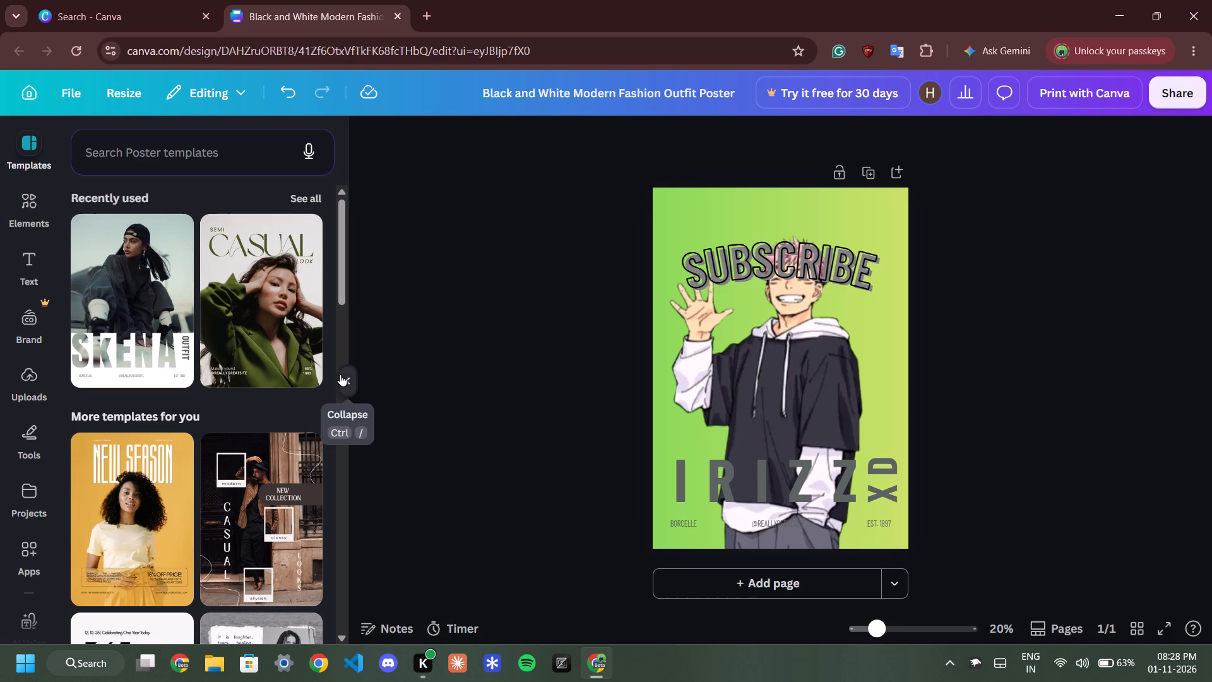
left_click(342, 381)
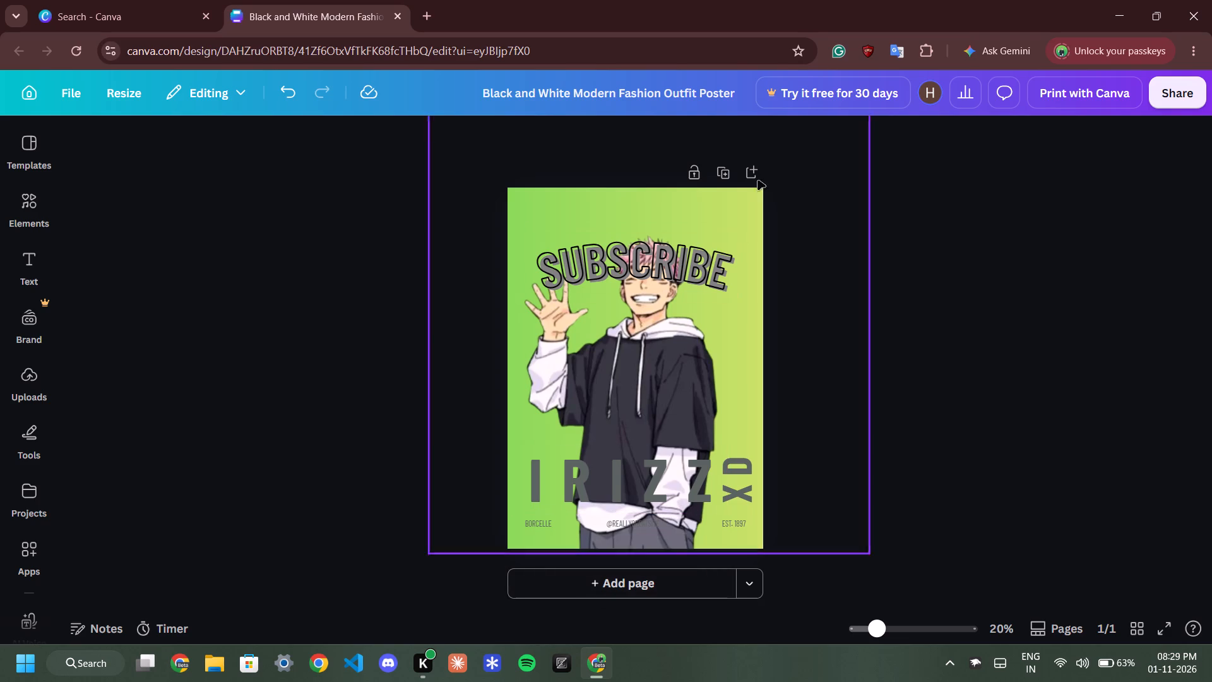
Move the SUBSCRIBE text layer behind the anime character, directly above the green gradient background.
left_click(667, 255)
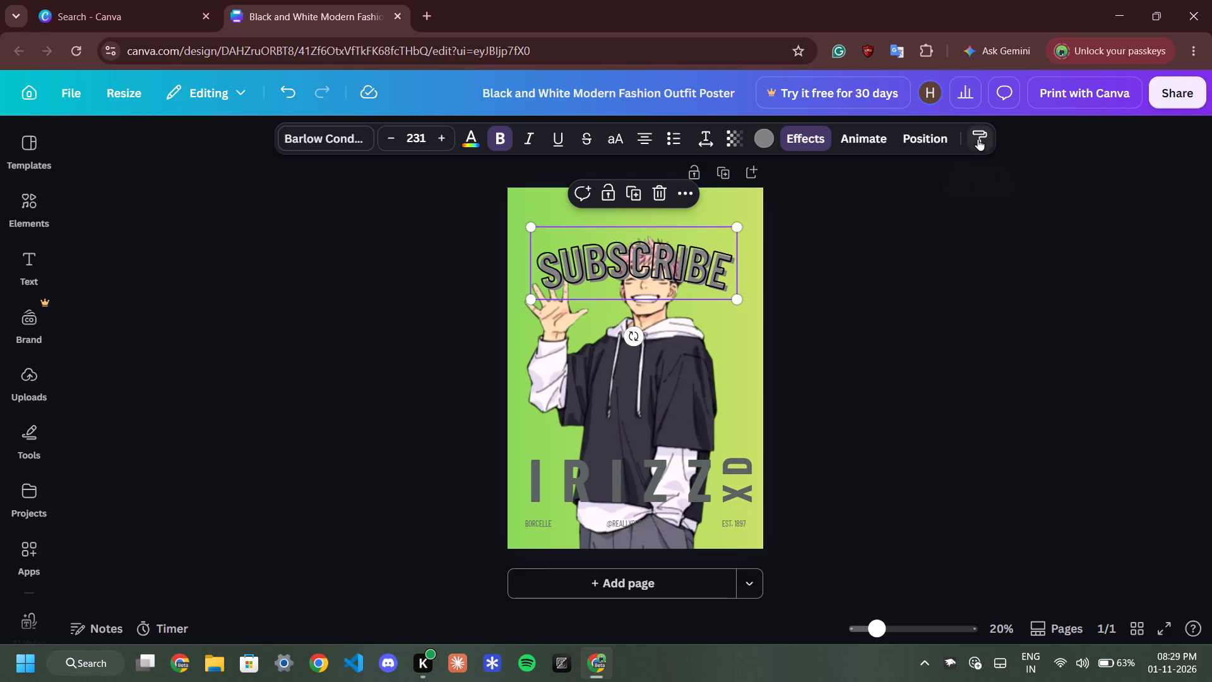
left_click(927, 139)
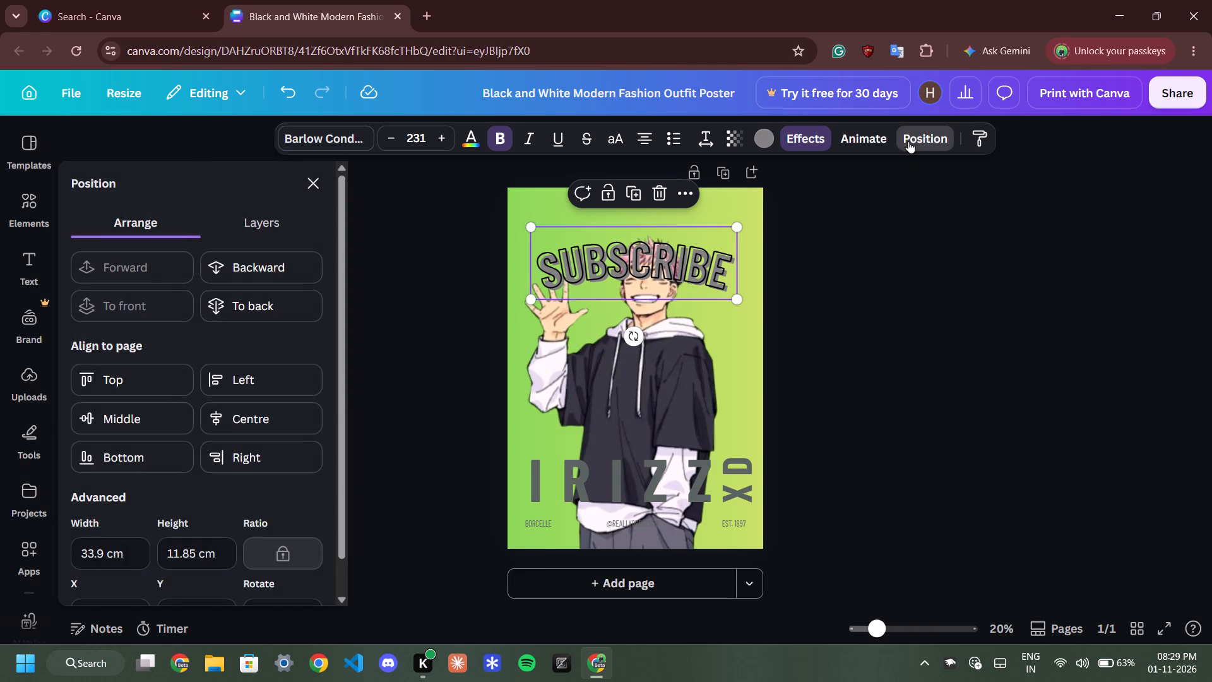
left_click(252, 218)
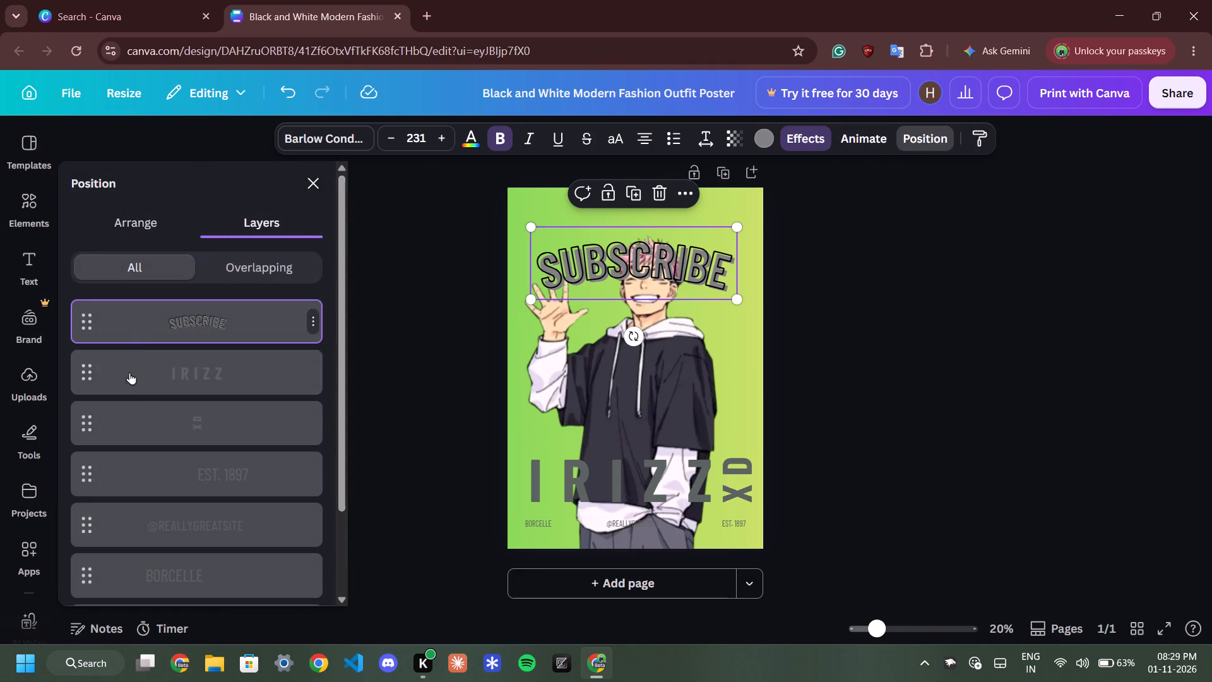
scroll(181, 481, "down", 2)
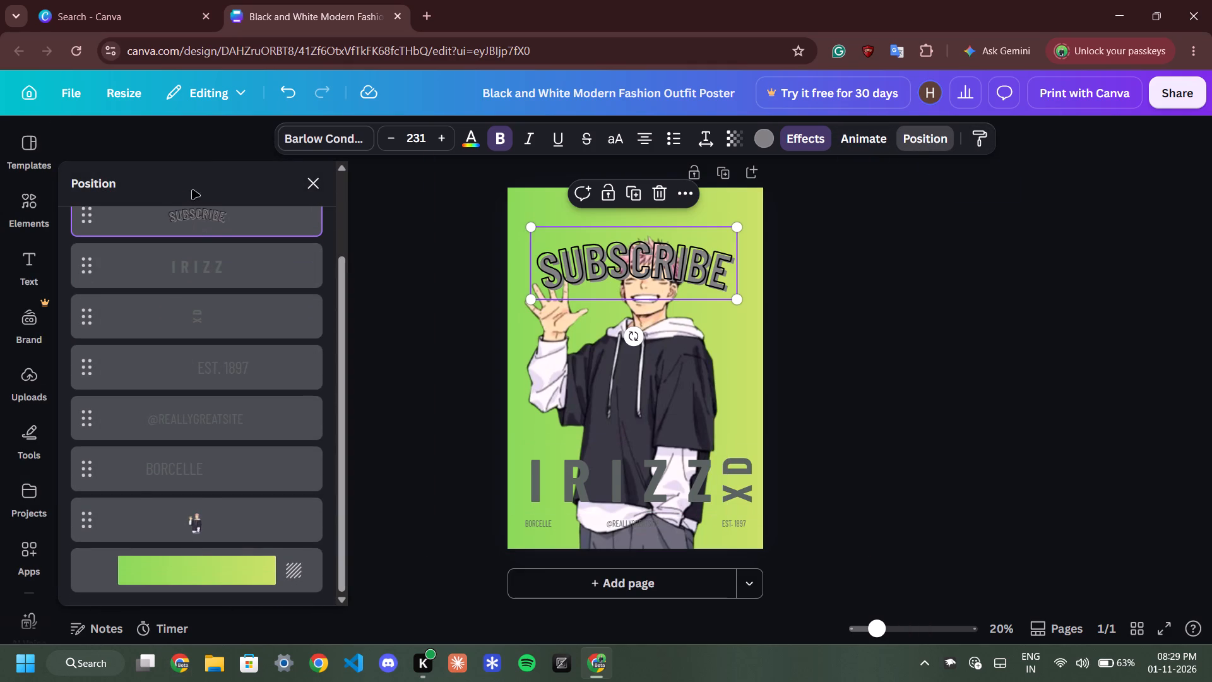
left_click_drag(186, 215, 178, 553)
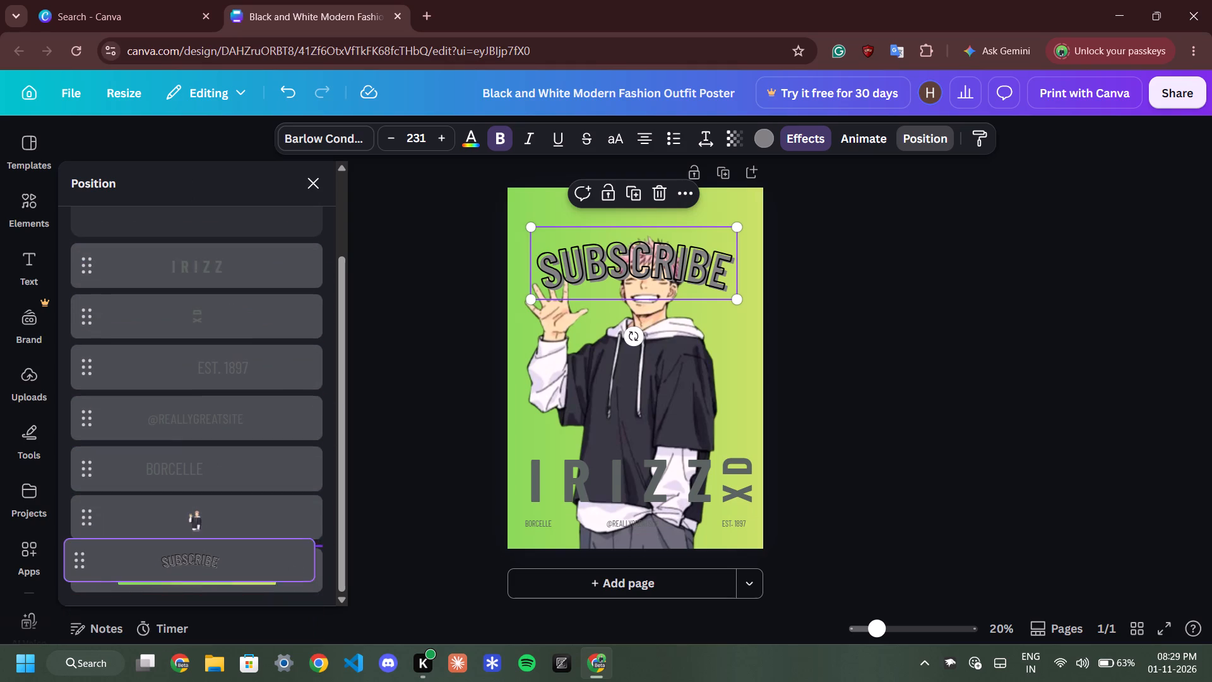
left_click_drag(178, 553, 189, 539)
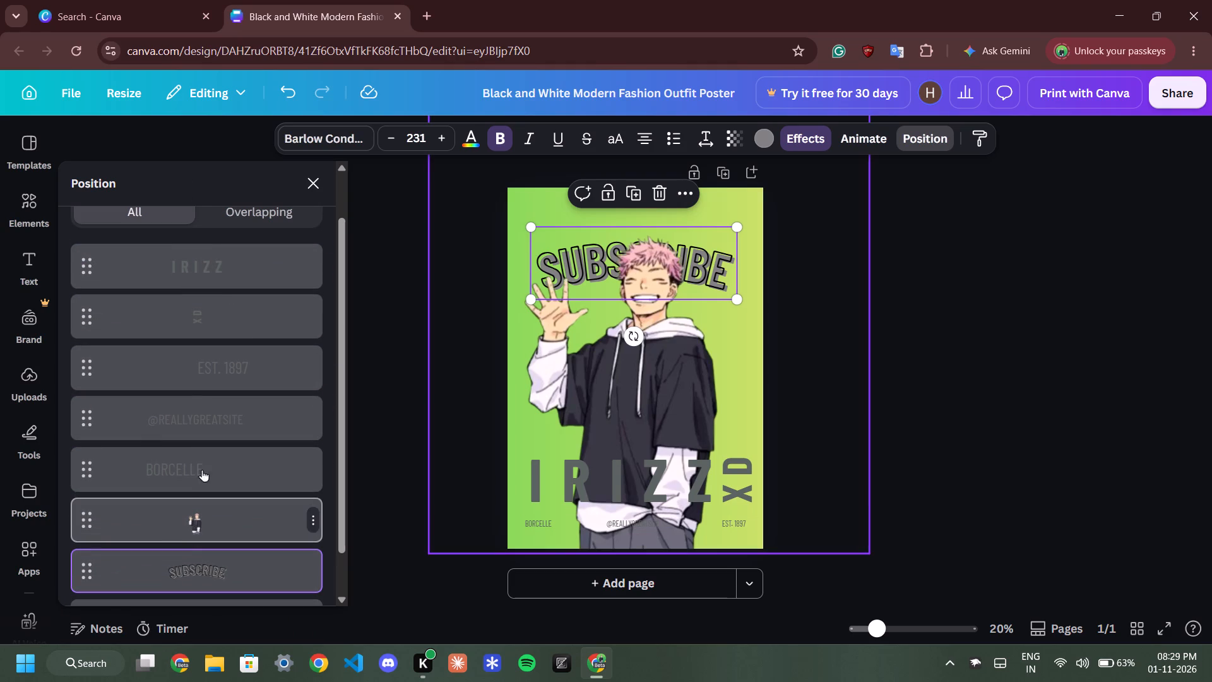
Move the SUBSCRIBE text slightly up so its arc sits higher behind the character's hair.
left_click_drag(700, 251, 711, 262)
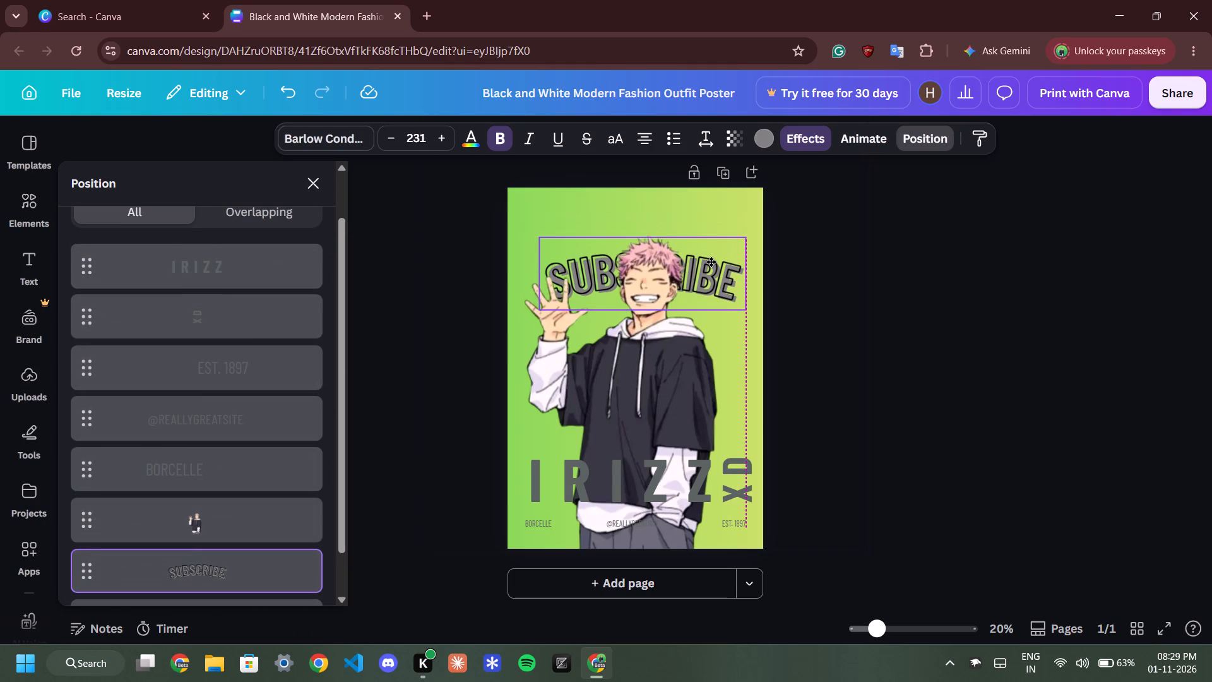
left_click_drag(711, 262, 698, 248)
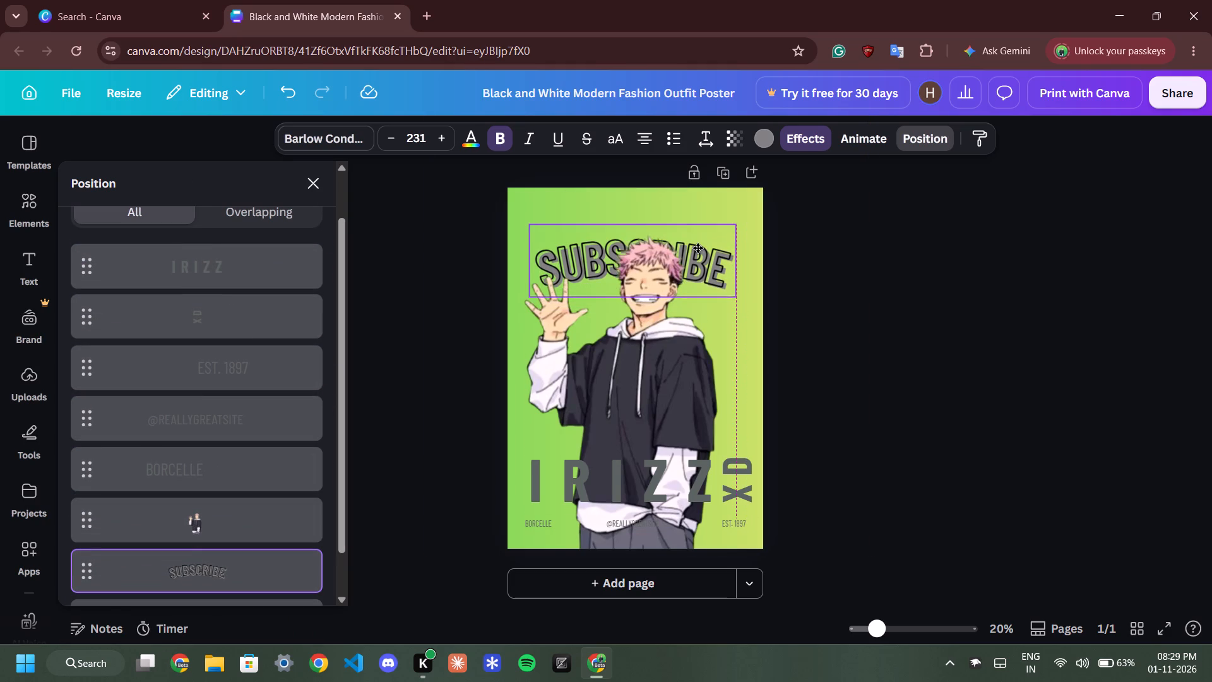
left_click_drag(698, 248, 698, 241)
left_click(911, 246)
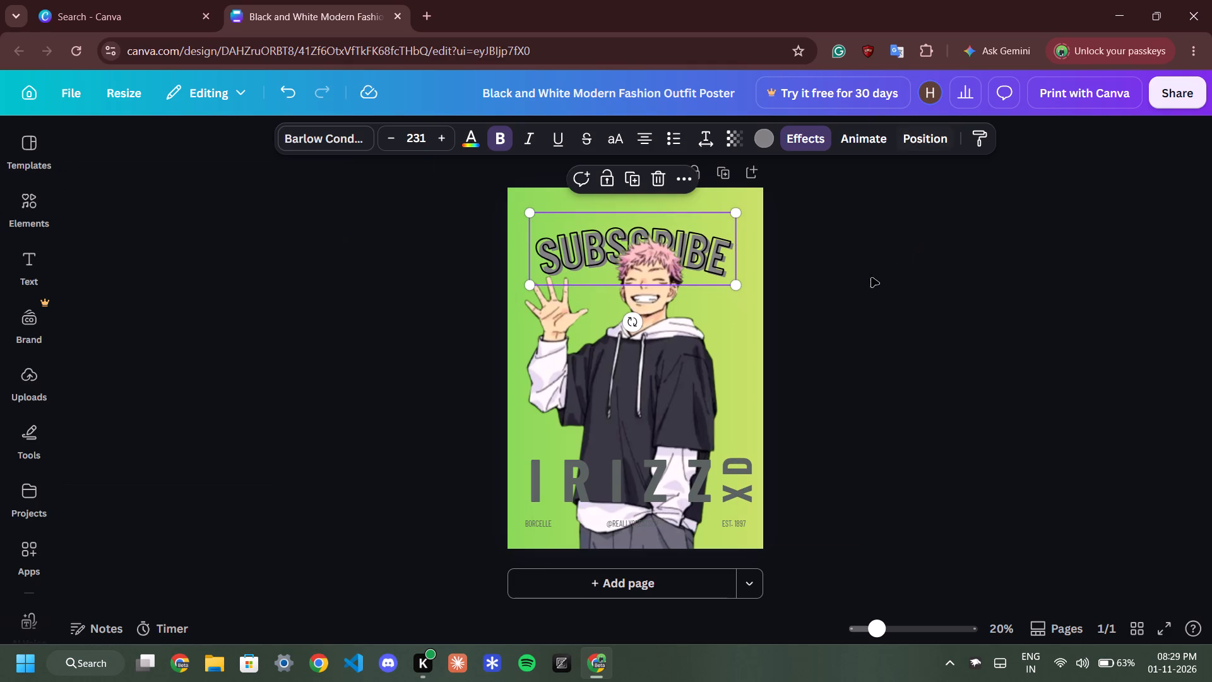
Move the character up and centre it horizontally so the head overlaps the middle of SUBSCRIBE.
left_click(658, 353)
left_click_drag(660, 352, 653, 328)
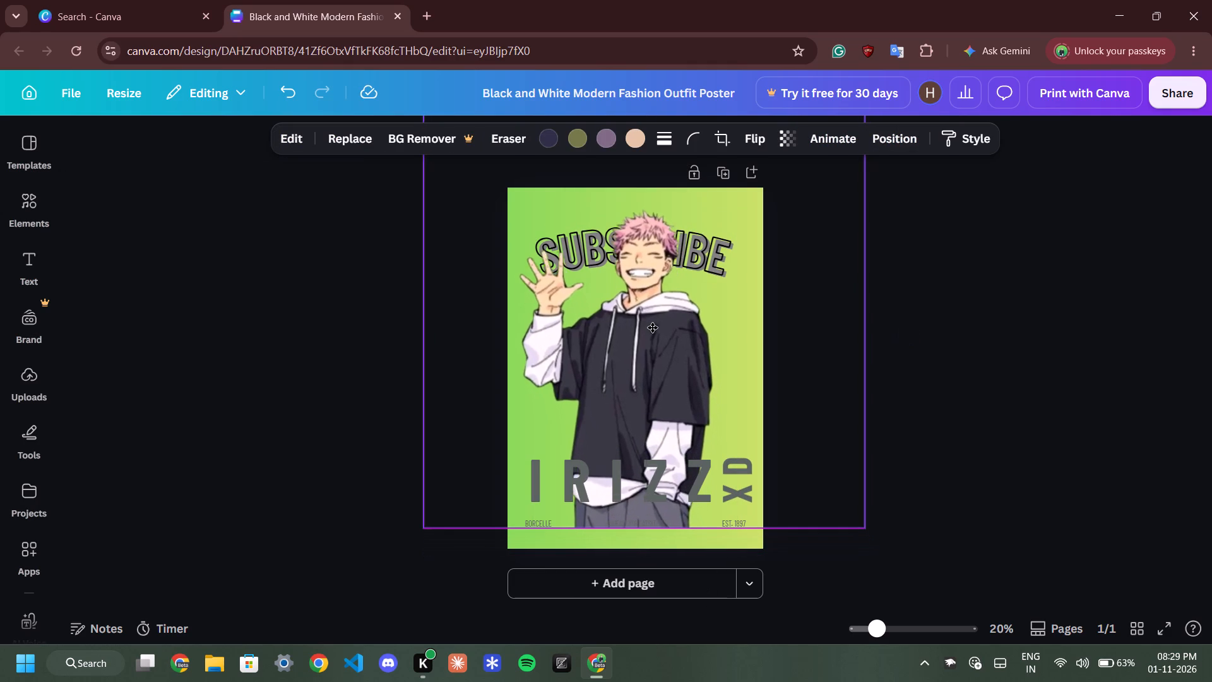
left_click_drag(653, 328, 647, 328)
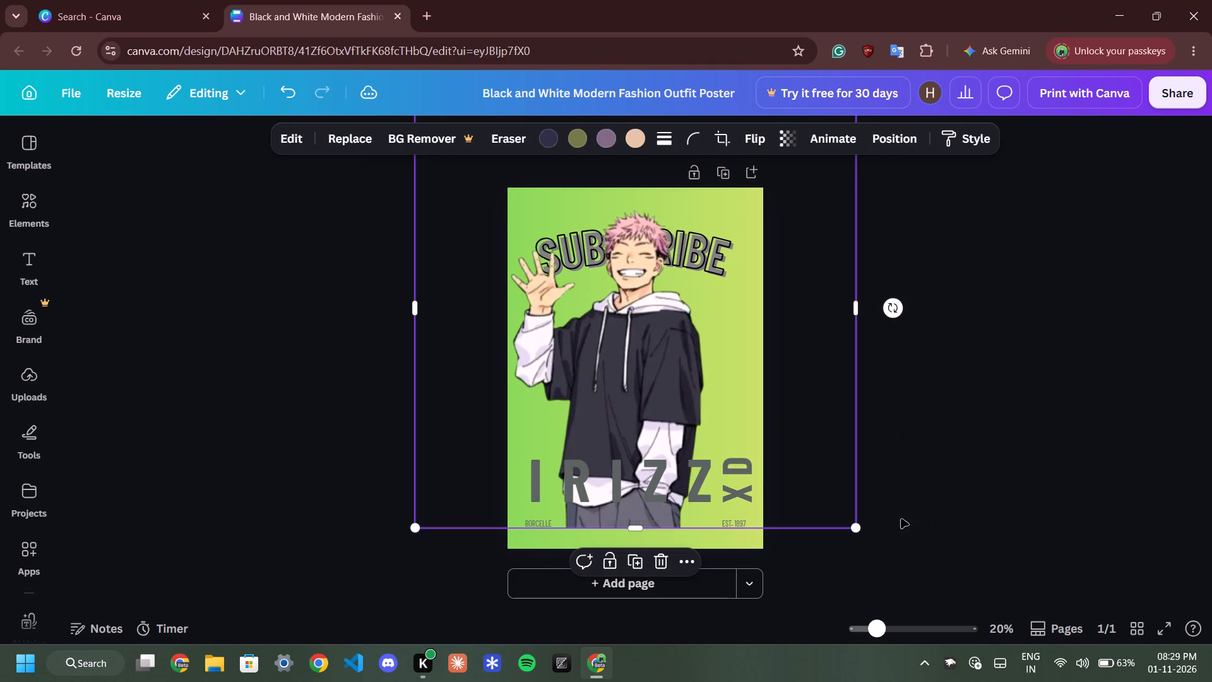
Enlarge the character to about 77 × 77 cm so it reaches the poster's bottom edge, and re-centre it horizontally.
left_click_drag(851, 529, 865, 570)
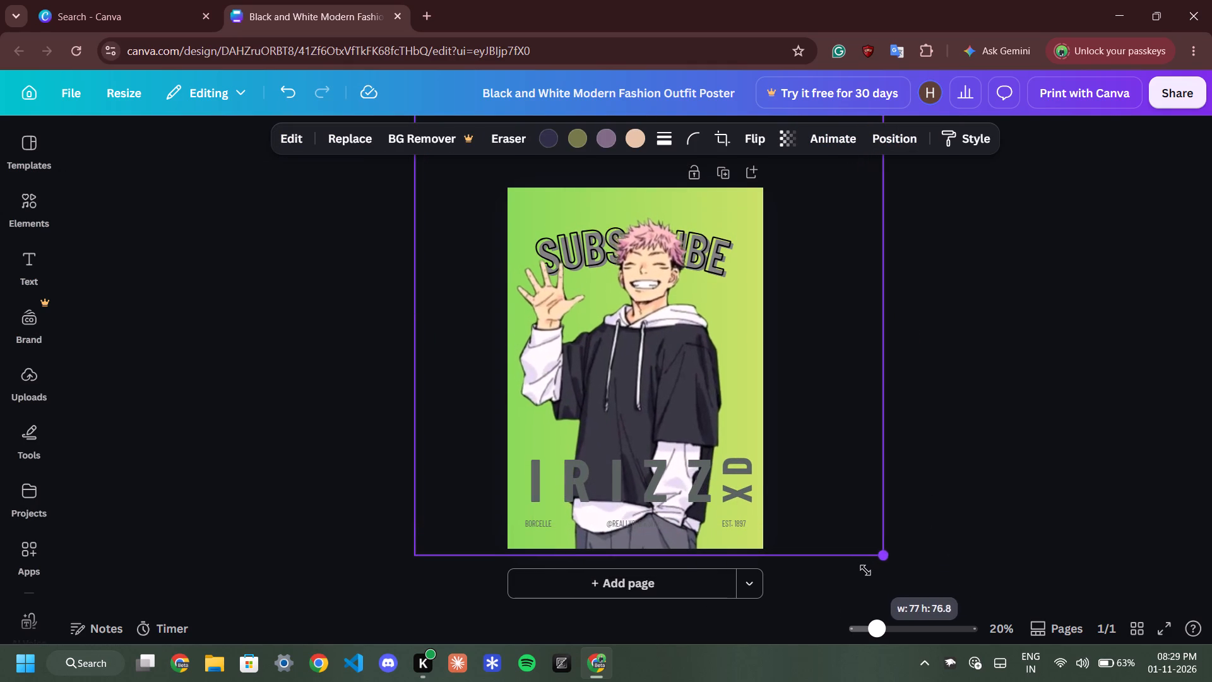
left_click_drag(865, 570, 862, 571)
left_click_drag(653, 422, 652, 421)
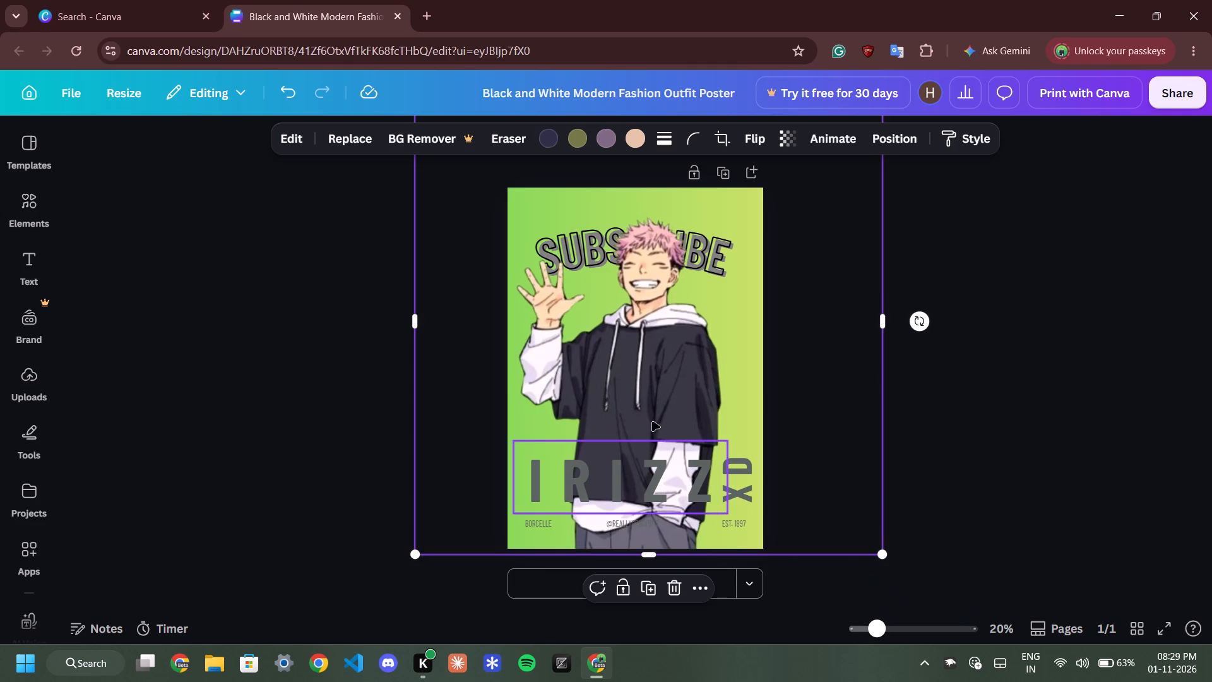
left_click_drag(652, 421, 639, 426)
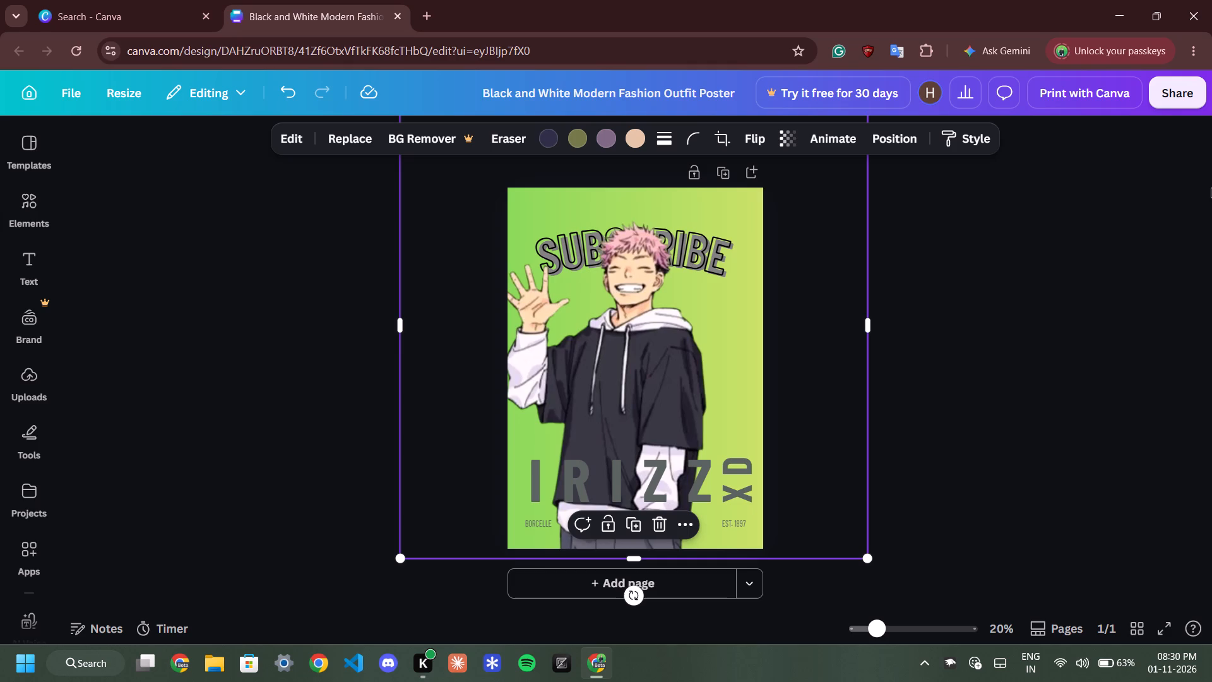
left_click_drag(1211, 471, 966, 400)
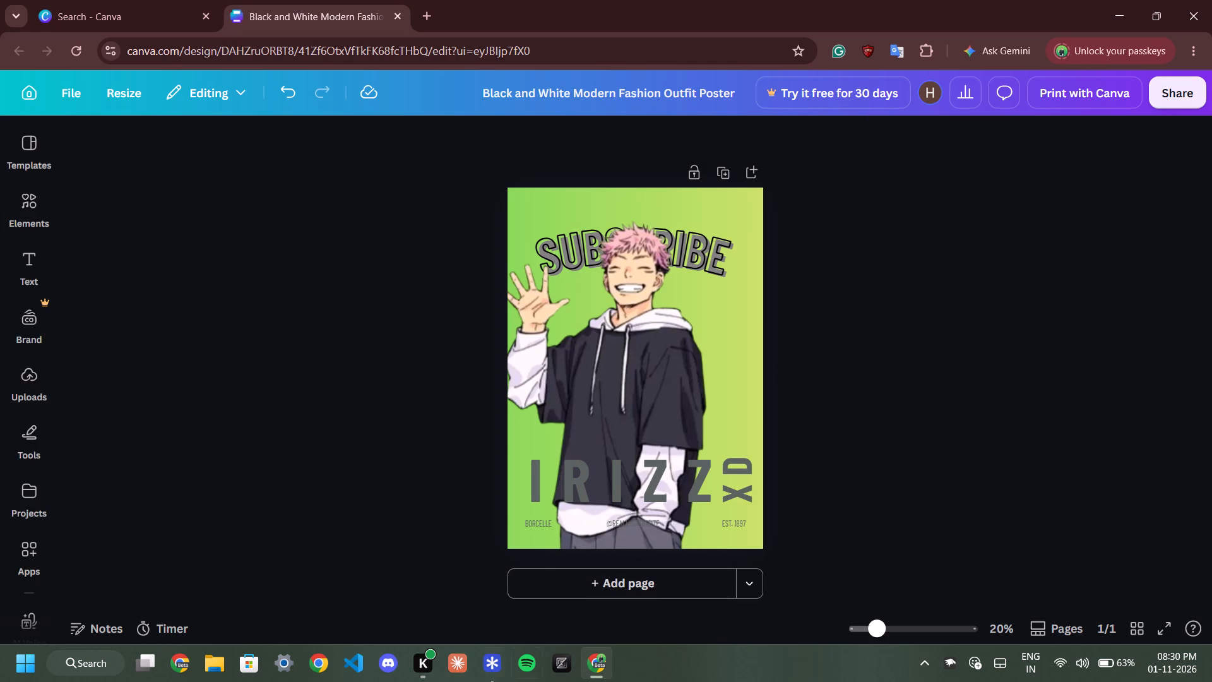
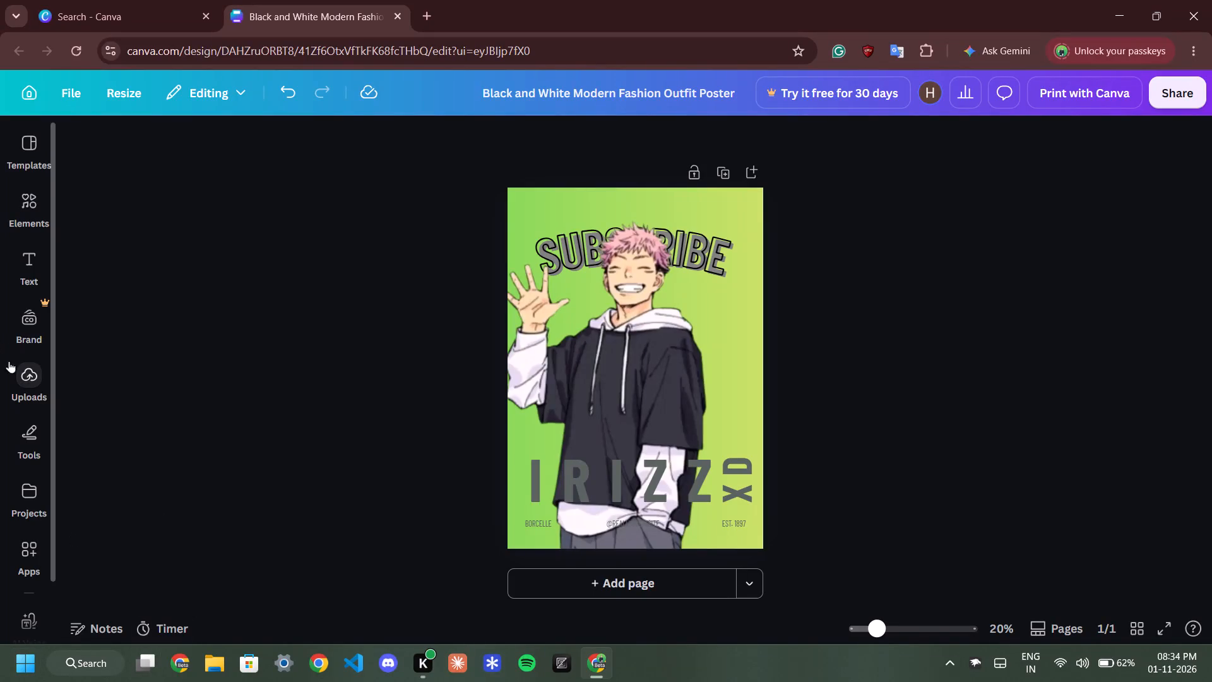
Shrink the anime character slightly and reposition it with its image edge on the poster's bottom and the head overlapping SUBSCRIBE.
left_click(691, 264)
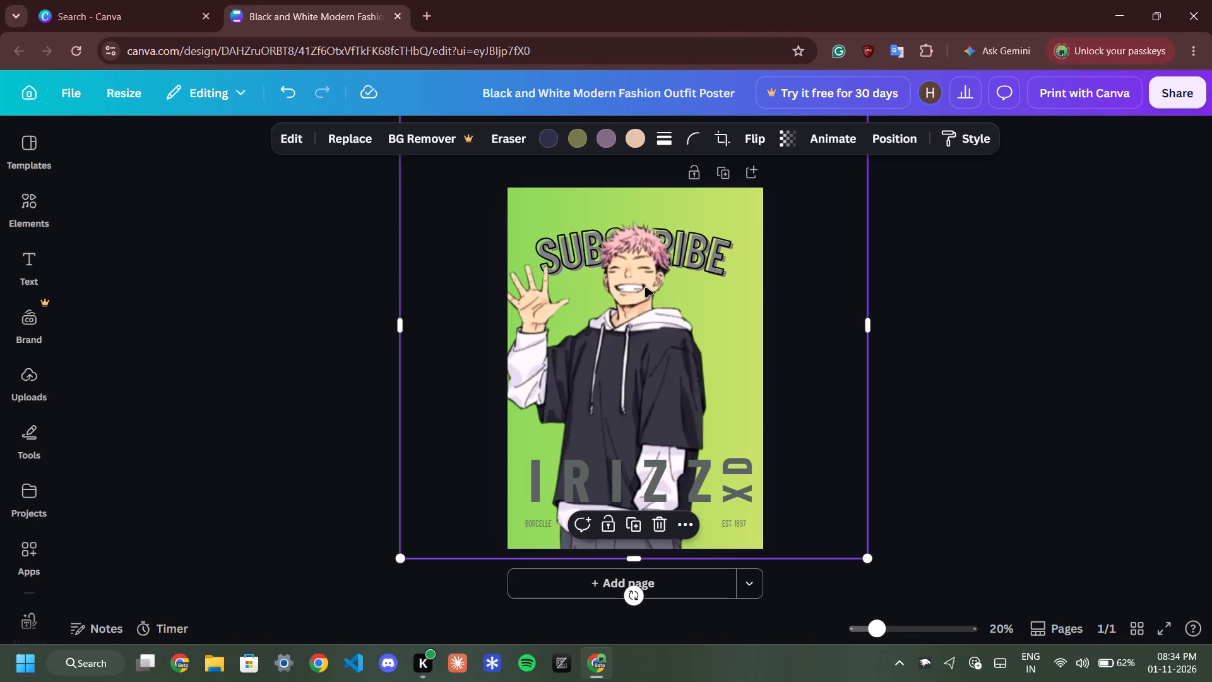
left_click(645, 287)
left_click(999, 313)
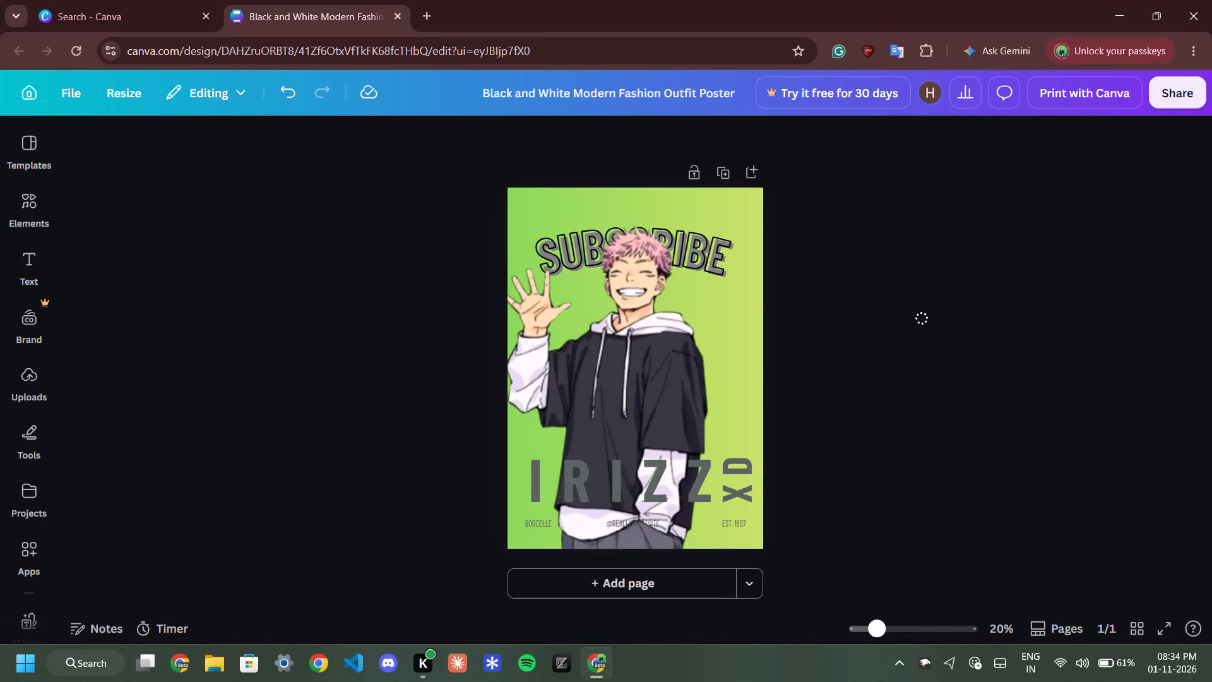
left_click_drag(633, 323, 645, 323)
left_click(626, 338)
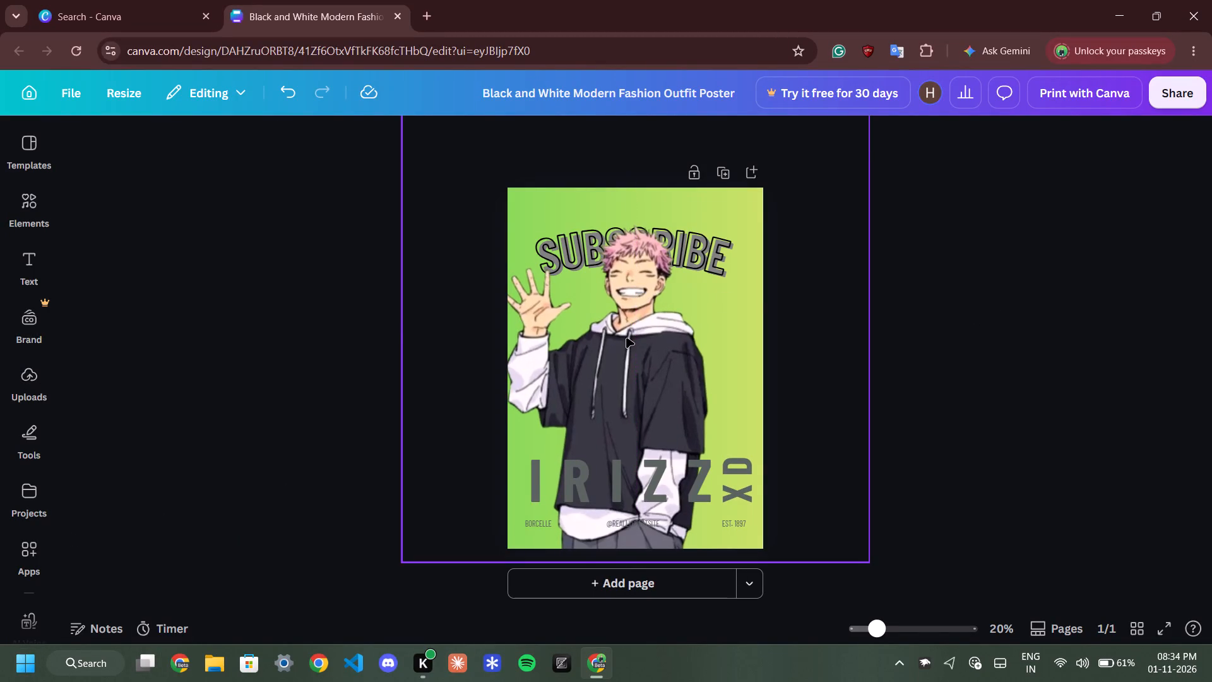
left_click_drag(626, 338, 638, 342)
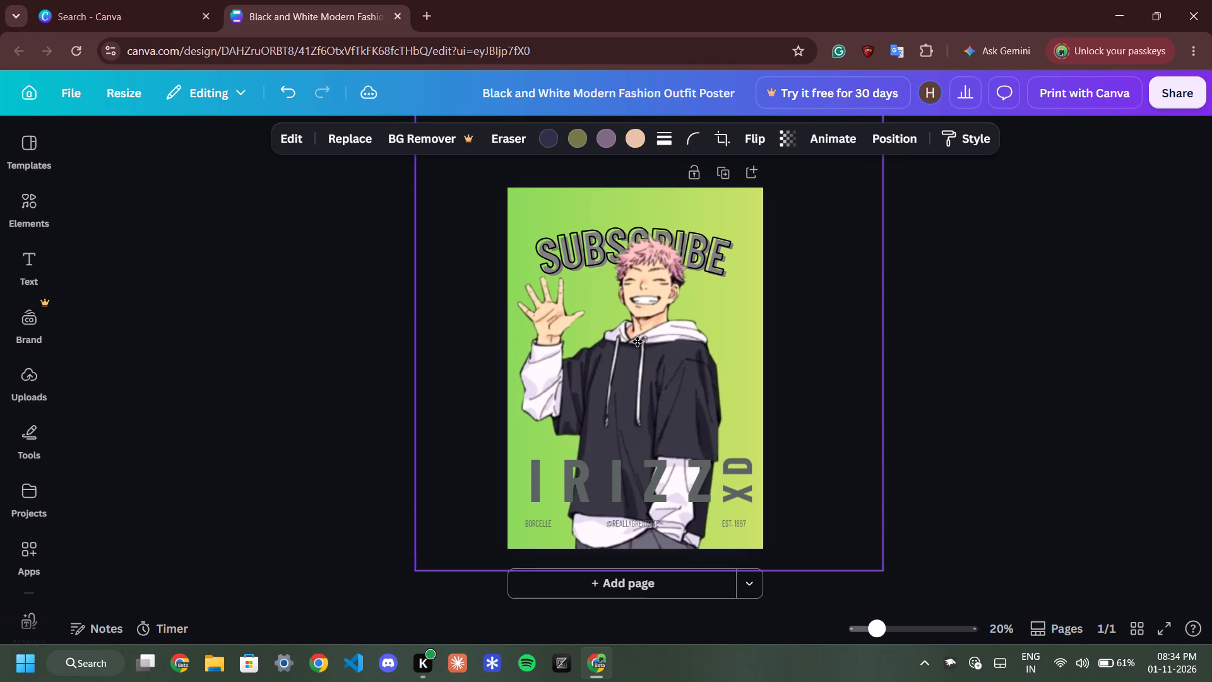
left_click_drag(638, 342, 640, 342)
left_click_drag(887, 570, 849, 550)
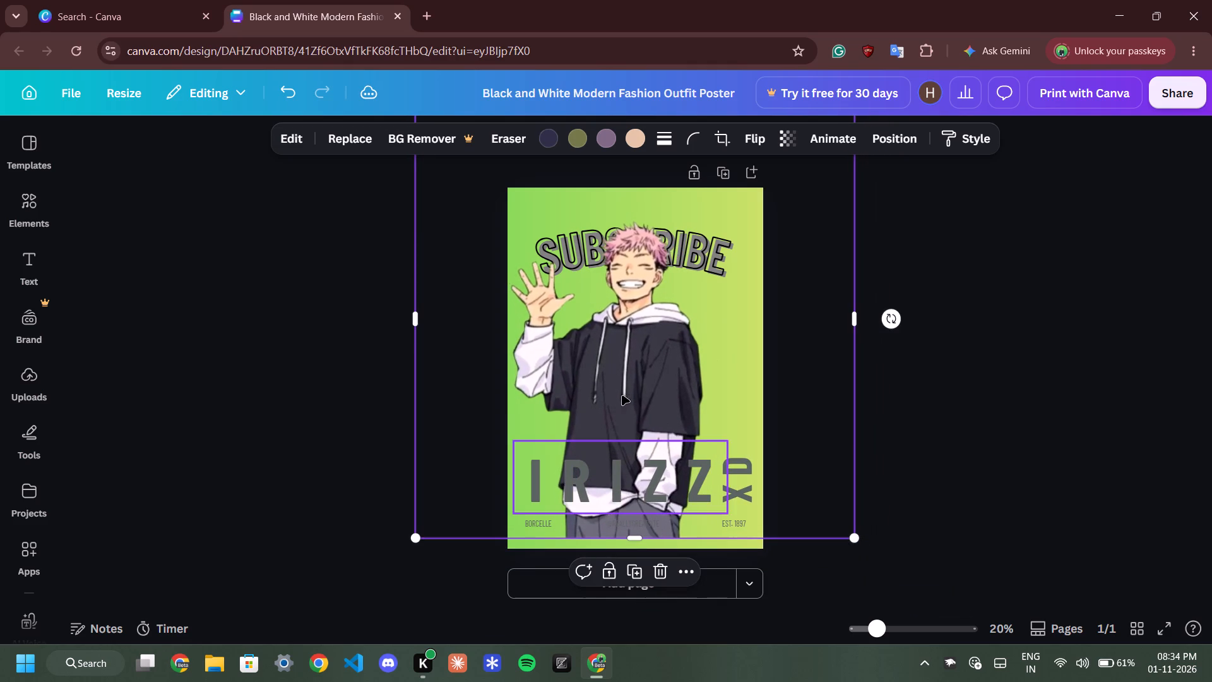
left_click_drag(619, 395, 626, 411)
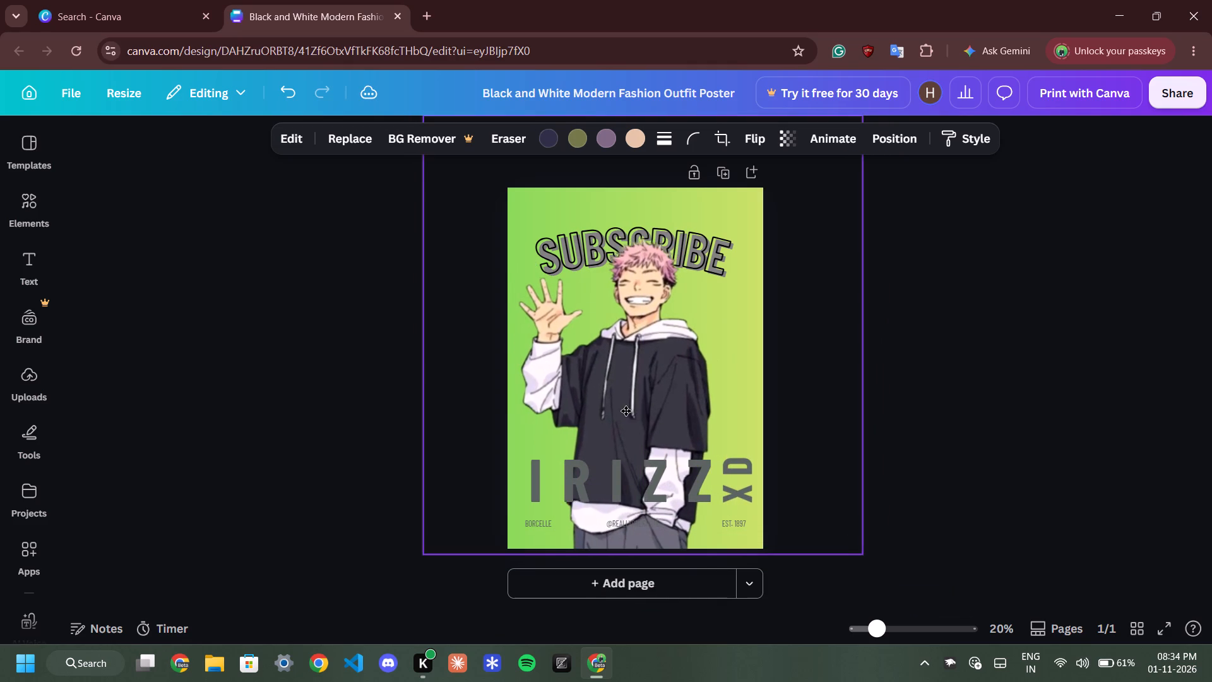
left_click_drag(626, 411, 621, 408)
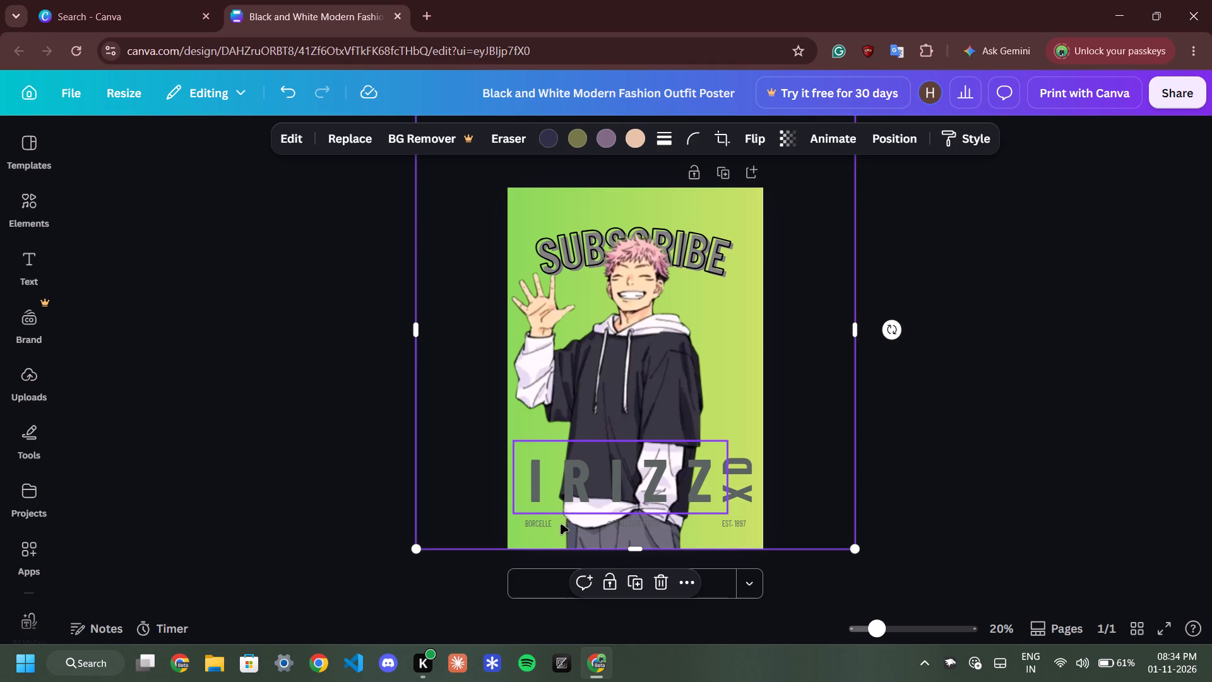
Replace the small BORCELLE text in the poster's bottom line with IRizz.xd.
left_click(536, 525)
left_click(544, 523)
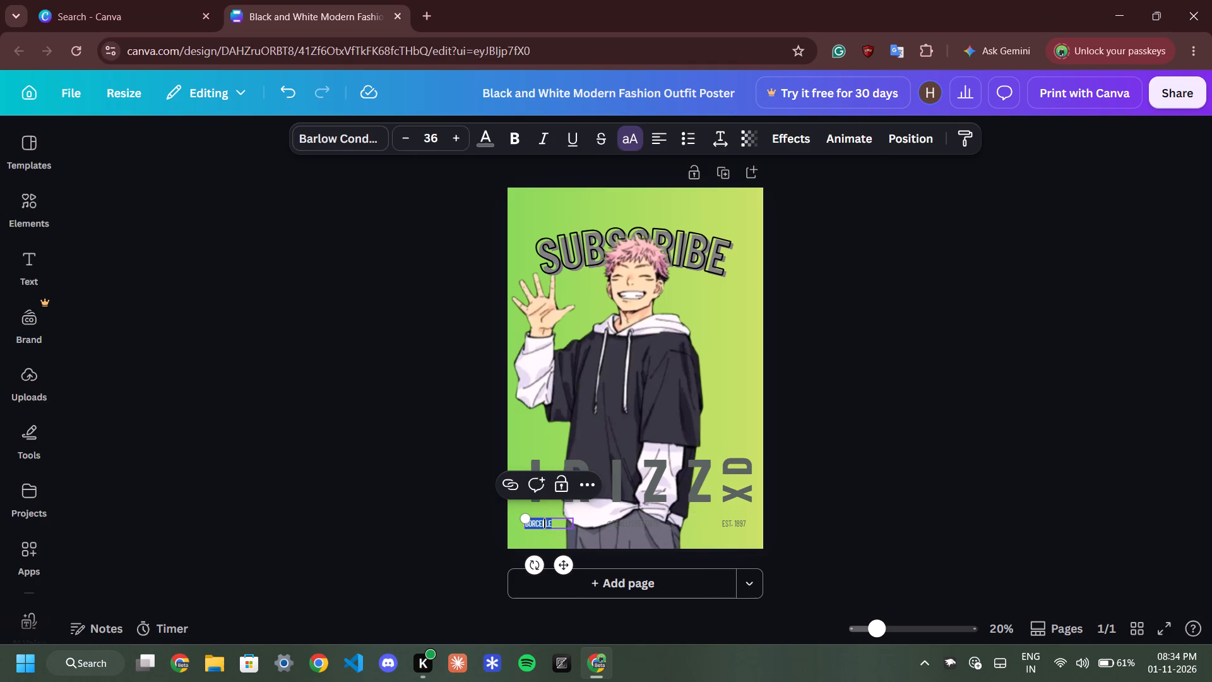
key("BackSpace")
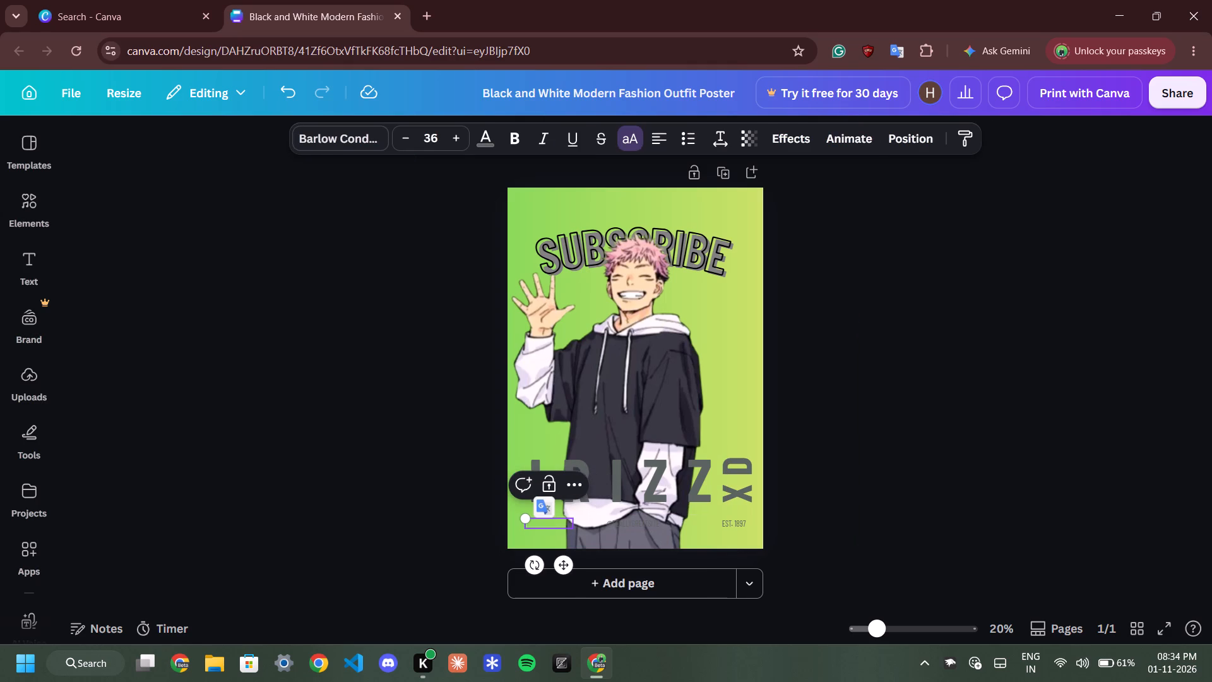
type("IRizz")
key("period")
type("xd")
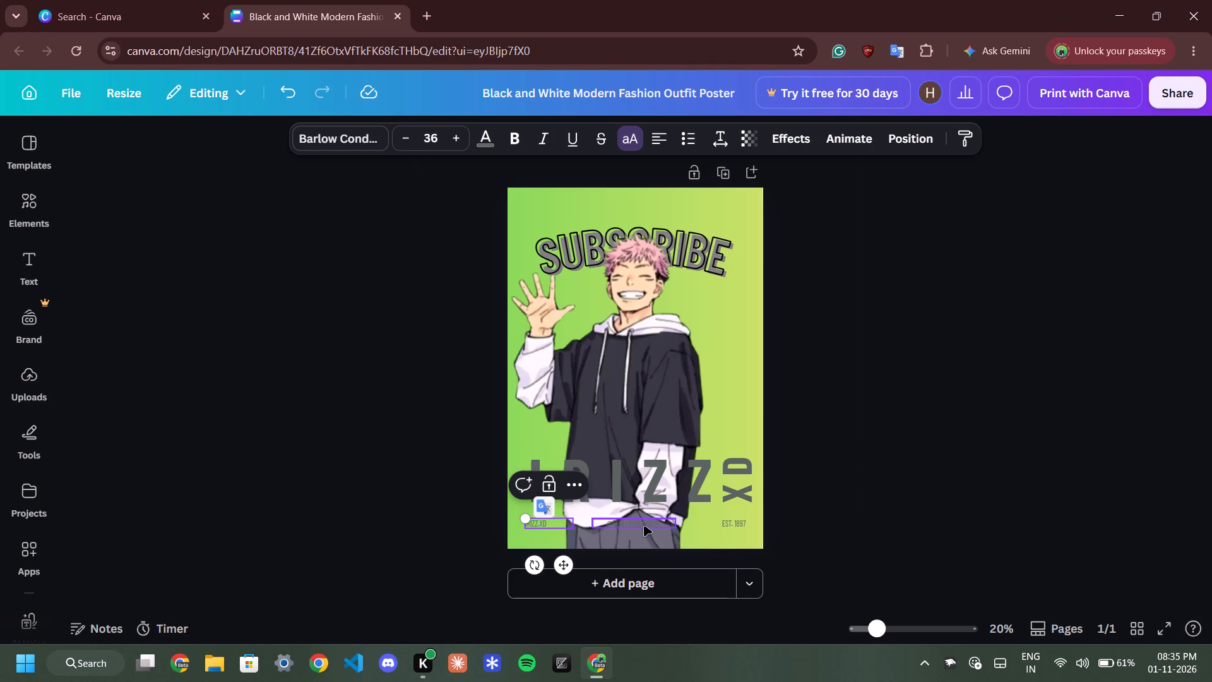
Edit the small IRIZZ.XD text near the poster's bottom-left corner to read IRIZZ_XD, with an underscore instead of the period.
left_click(644, 525)
left_click(537, 524)
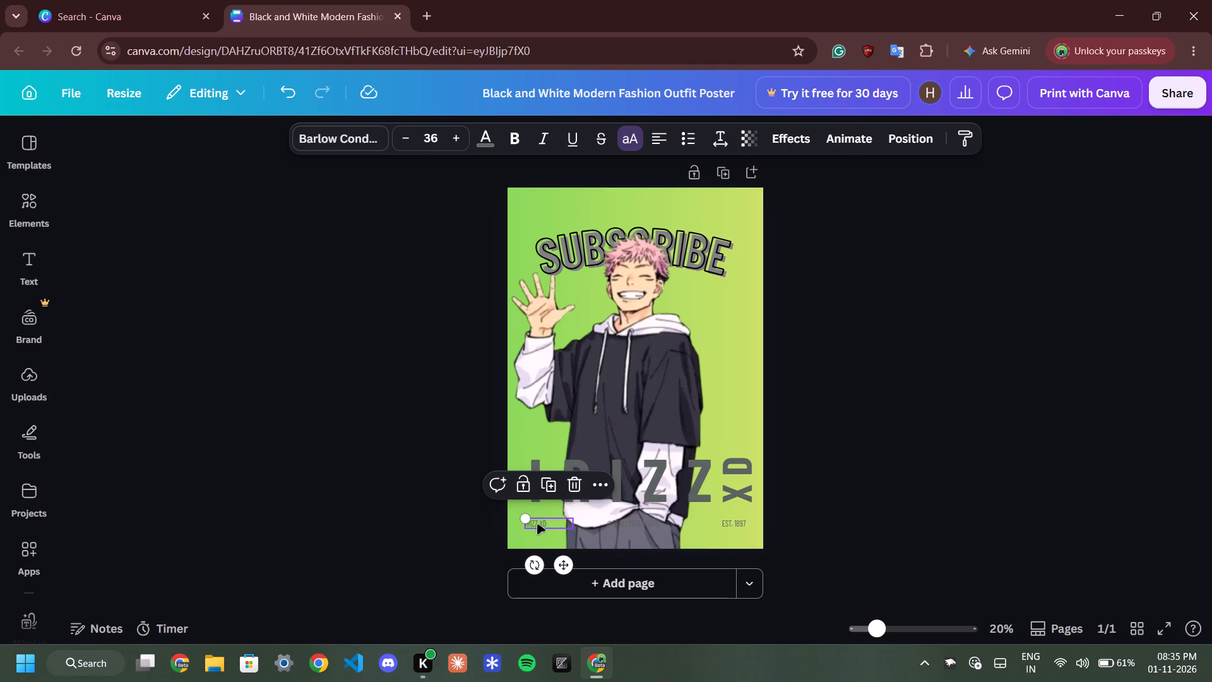
left_click(545, 524)
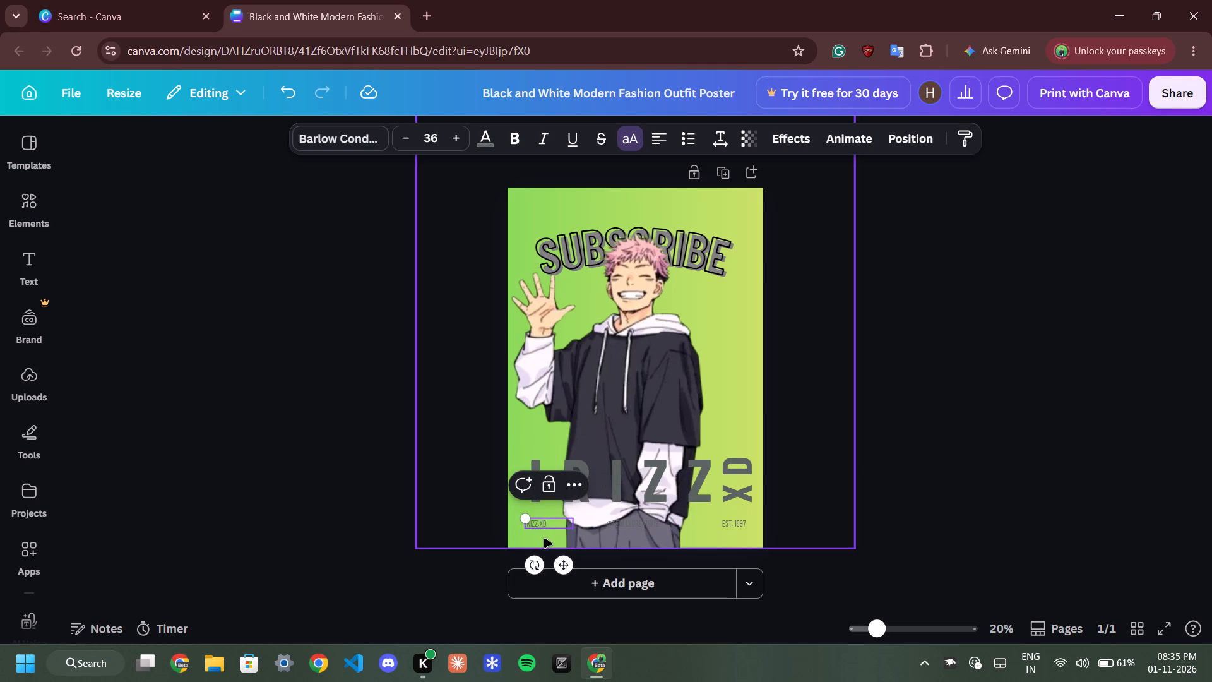
key("BackSpace")
key("BackSpace")
key("BackSpace")
key("z")
key("shift+underscore")
key("x")
left_click(613, 524)
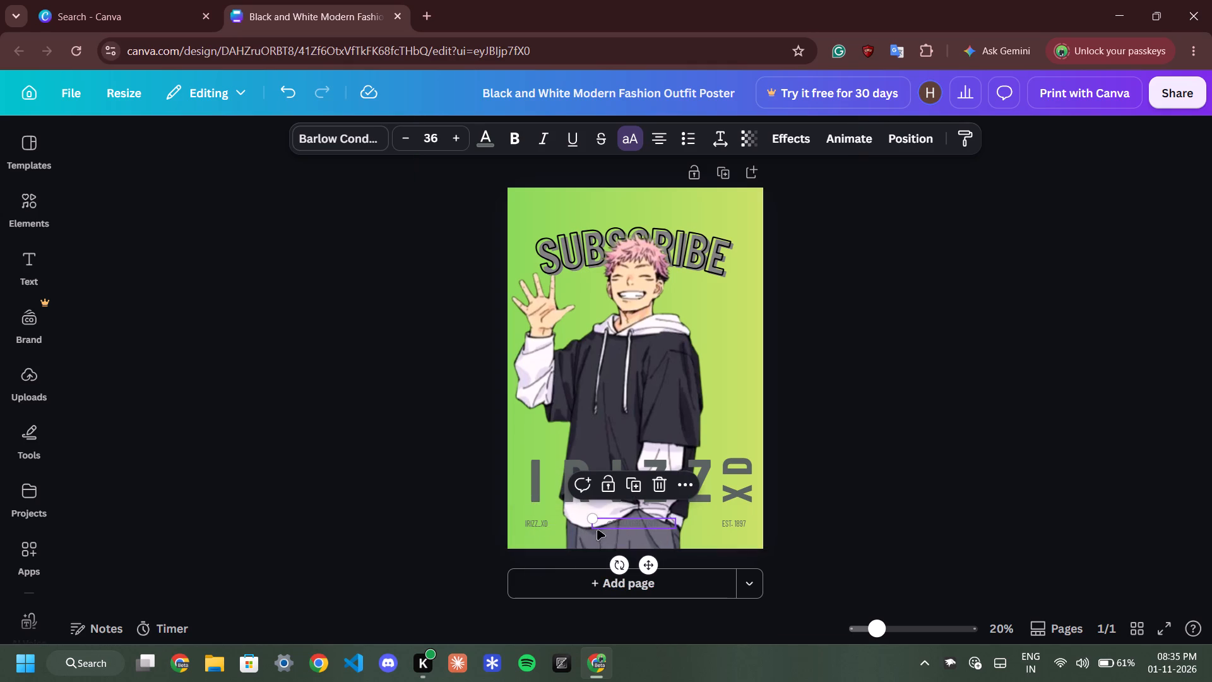
left_click(638, 525)
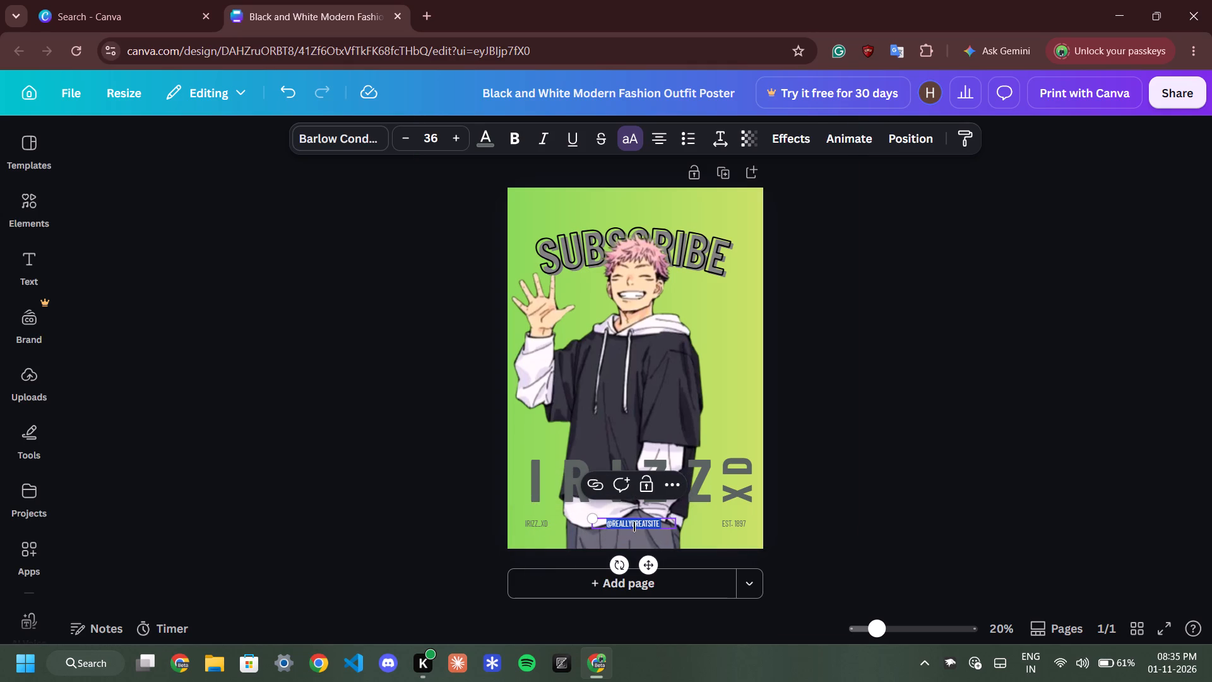
key("BackSpace")
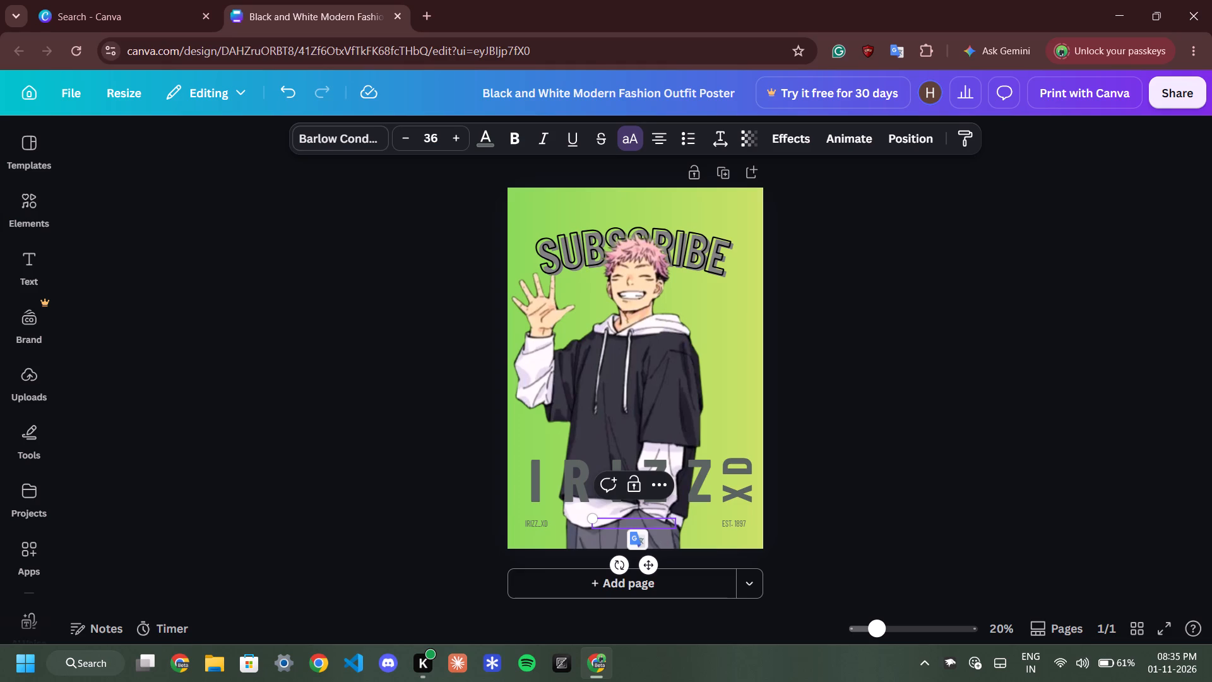
type("irizz")
key("period")
type("xd")
Change the grey text colour to the near-white photo colour for all matching text on the page.
left_click(480, 137)
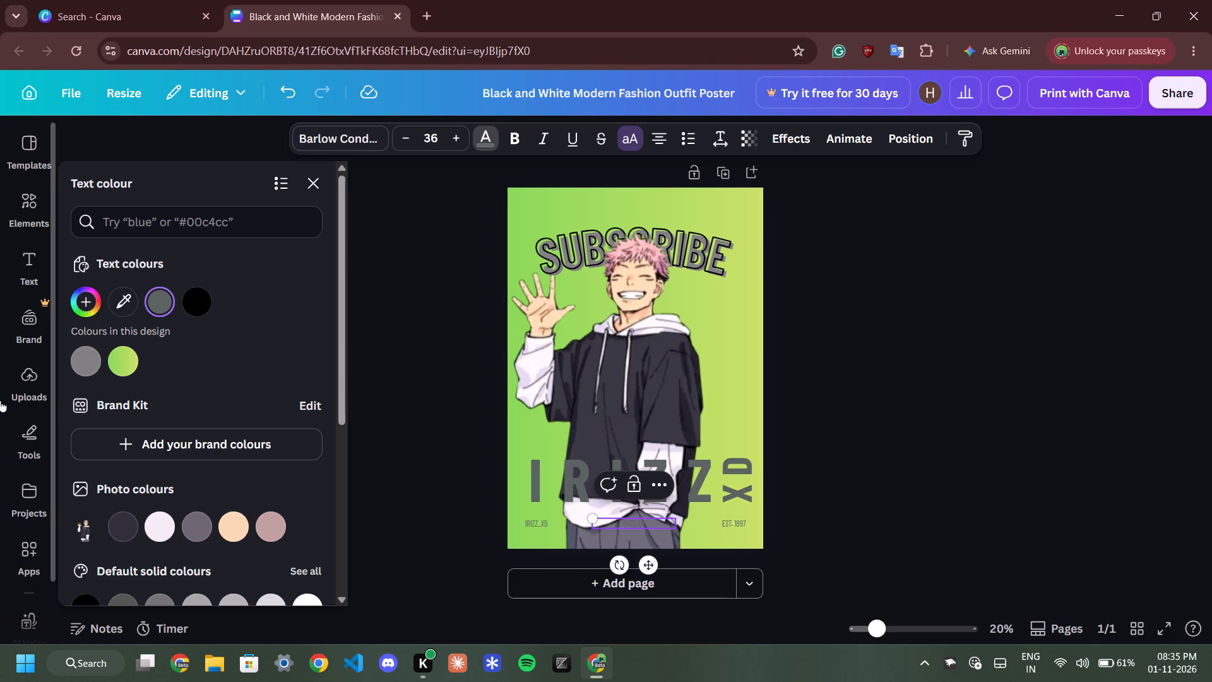
left_click(129, 369)
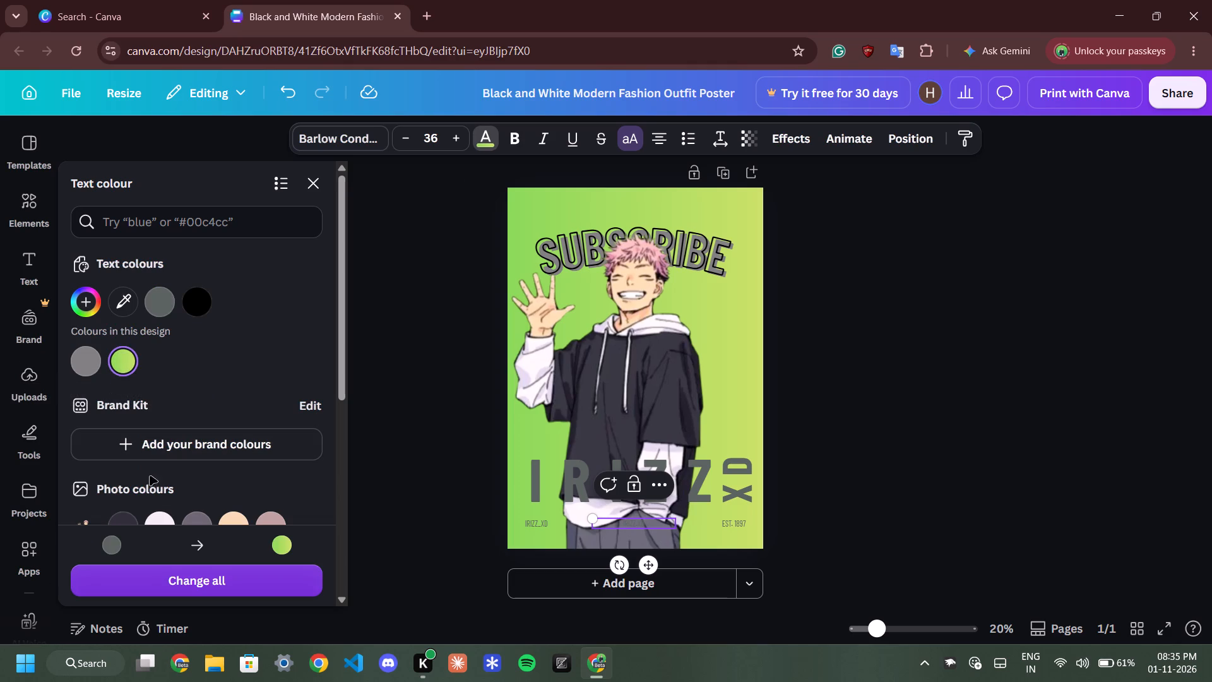
left_click(158, 515)
scroll(168, 512, "down", 2)
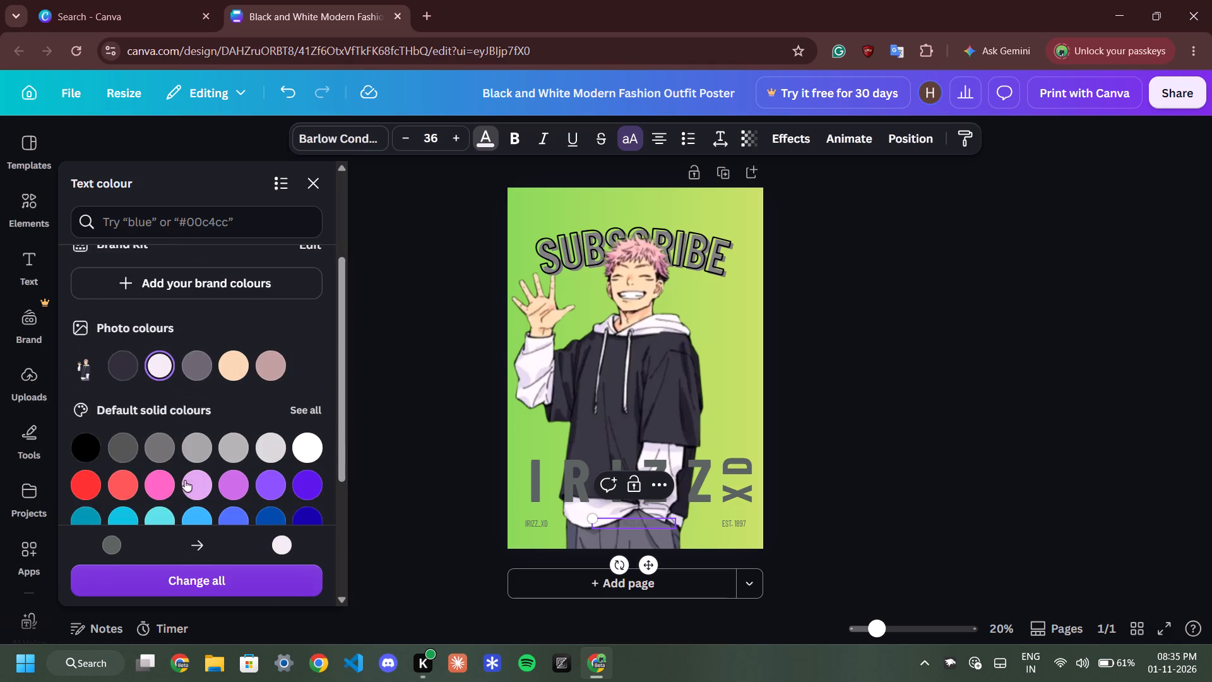
left_click(172, 576)
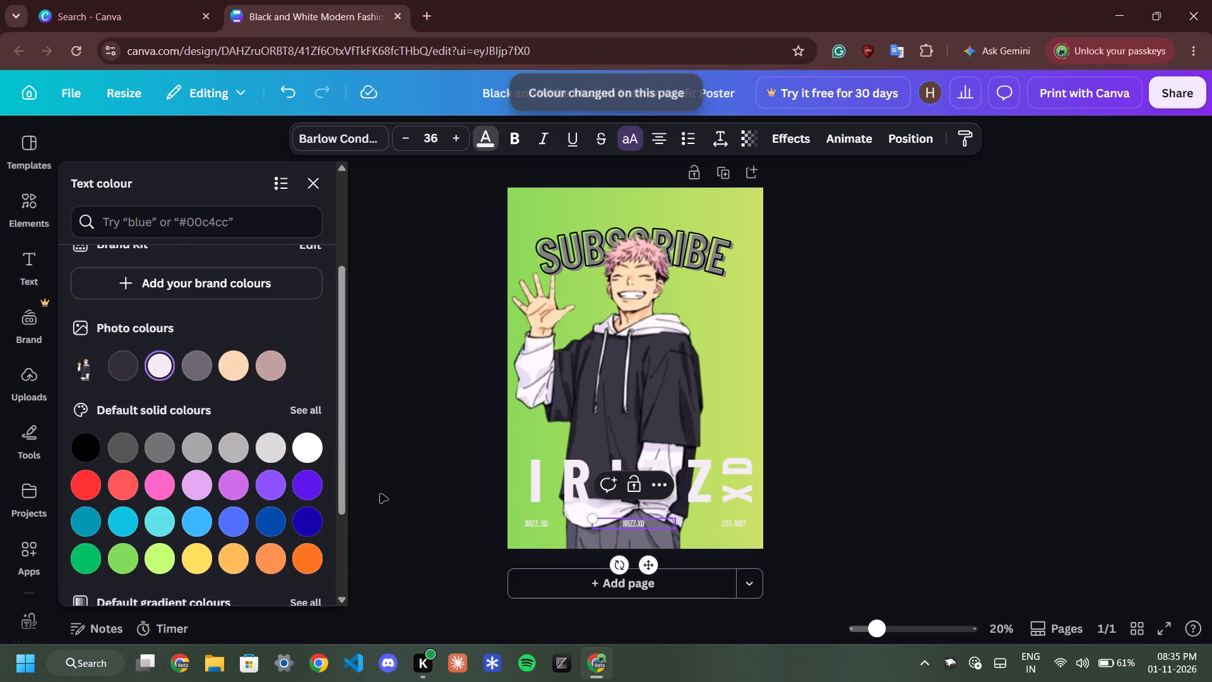
left_click(386, 485)
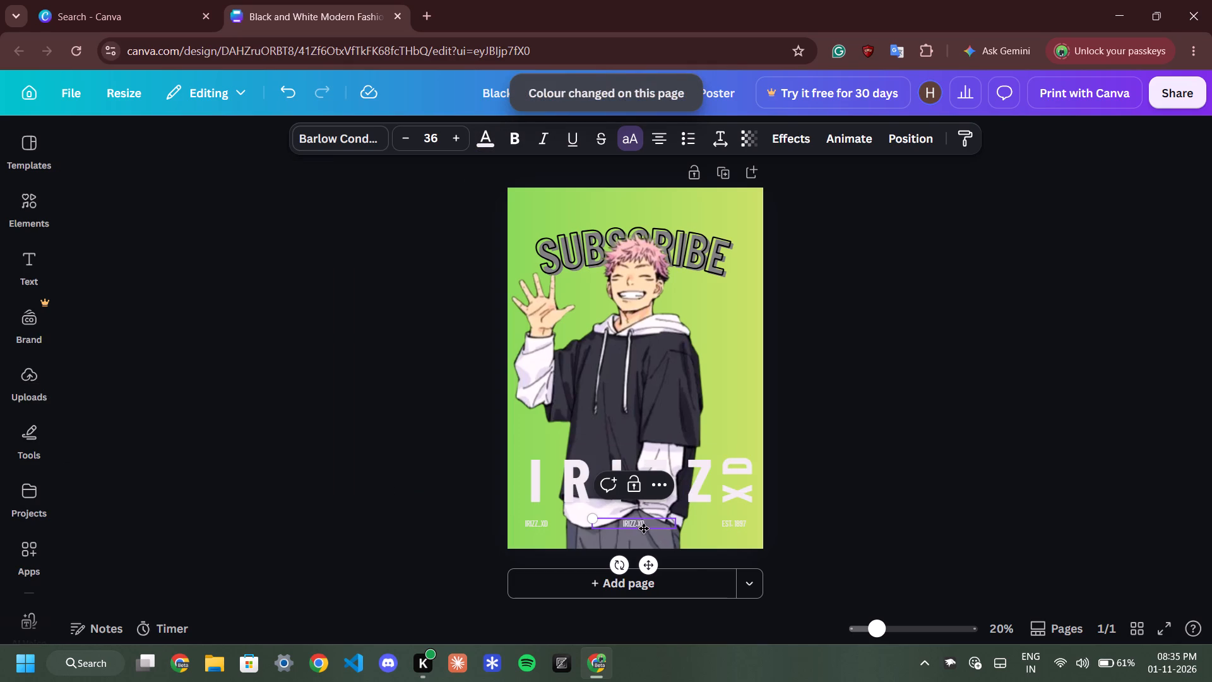
Shift the anime character sideways to re-centre it horizontally, keeping its image edge on the poster's bottom.
left_click(644, 529)
left_click(731, 529)
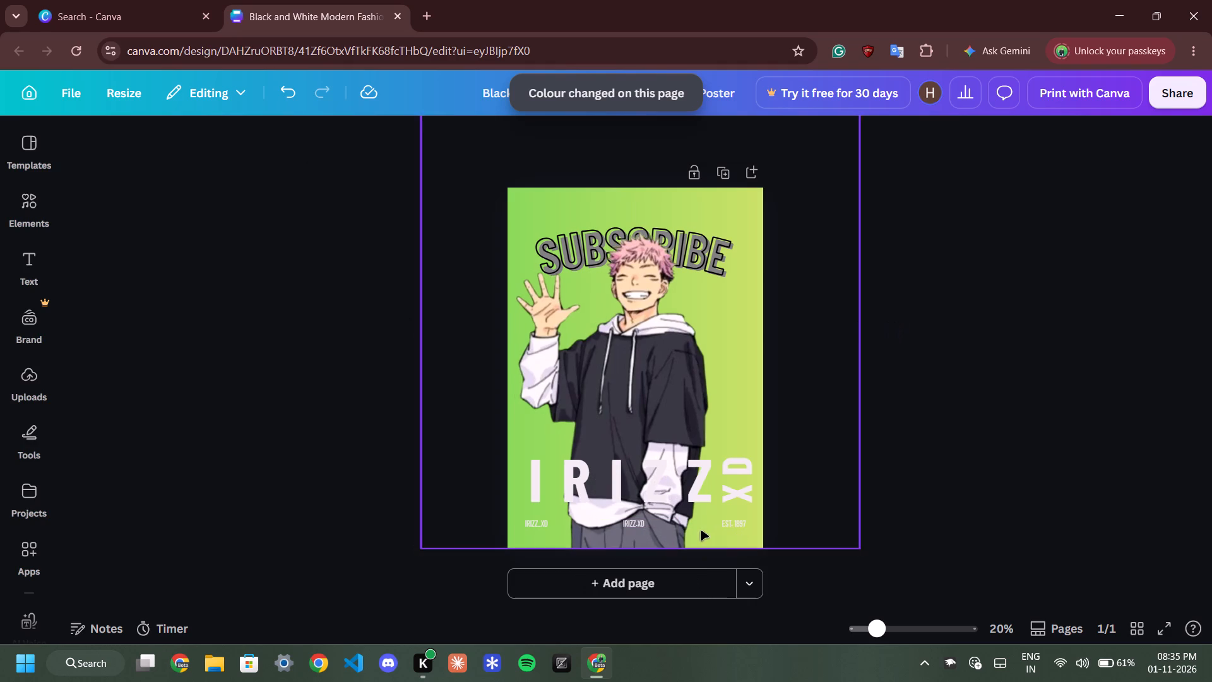
left_click_drag(628, 416, 618, 417)
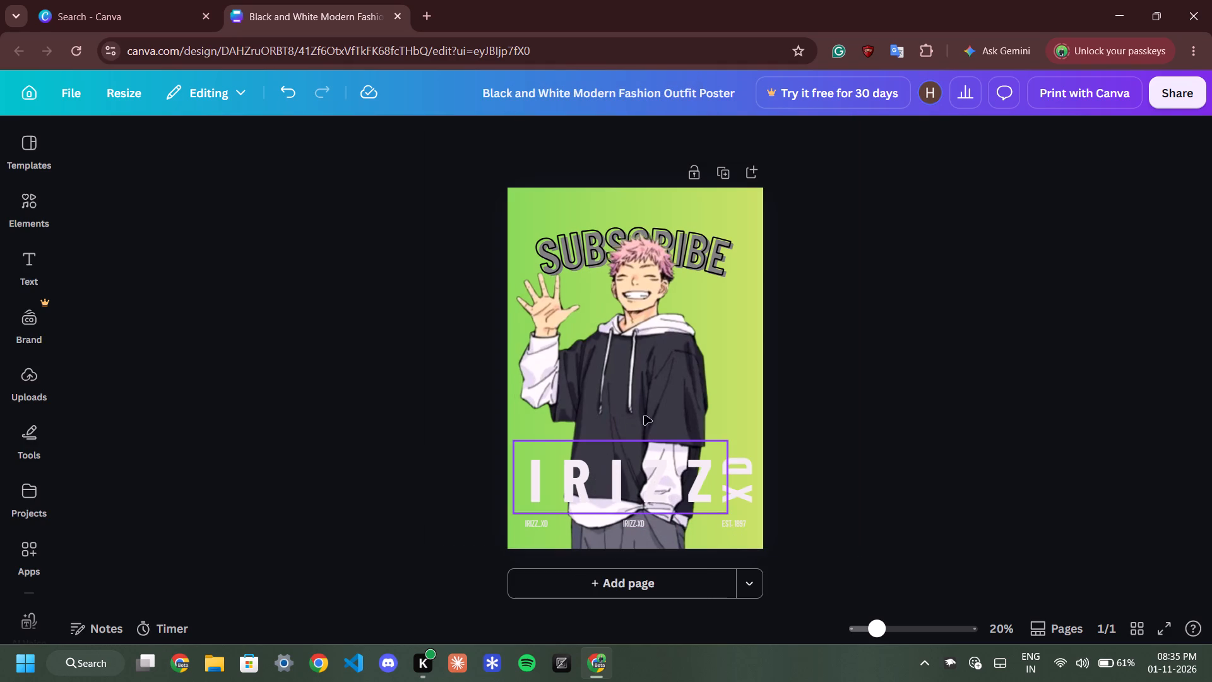
left_click(645, 397)
left_click_drag(645, 397, 639, 398)
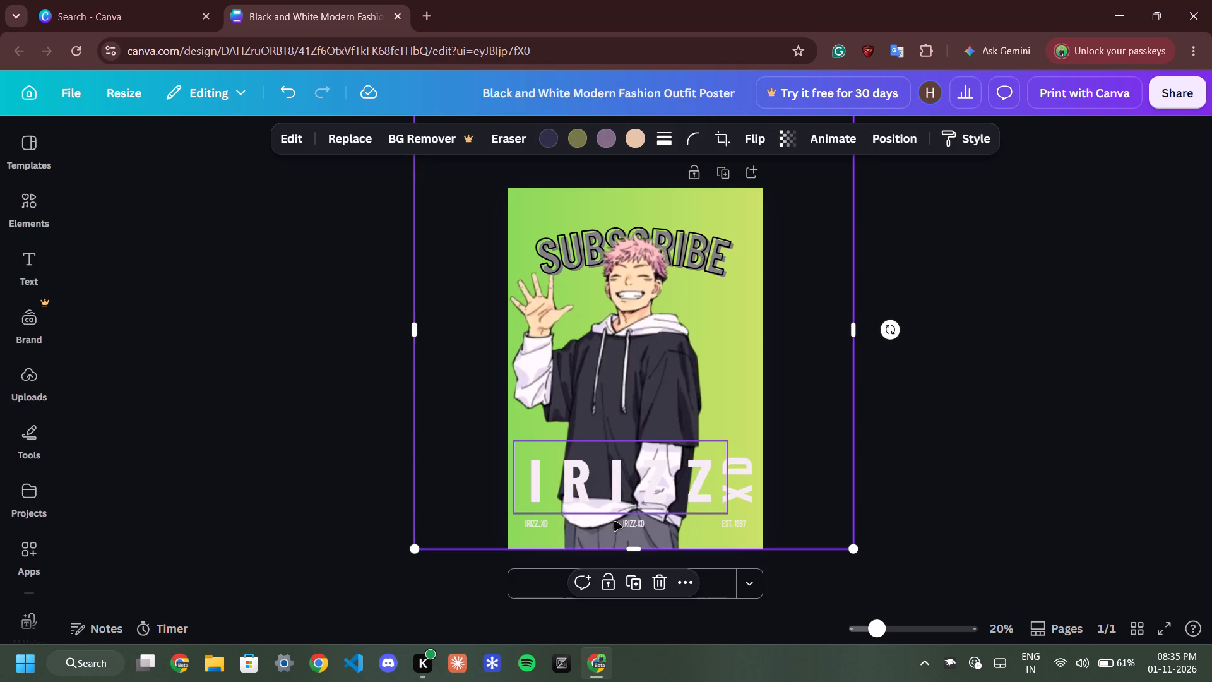
Change the near-white text colour to the fourth default solid colour, a light-medium grey, for all matching text on the page.
left_click(624, 522)
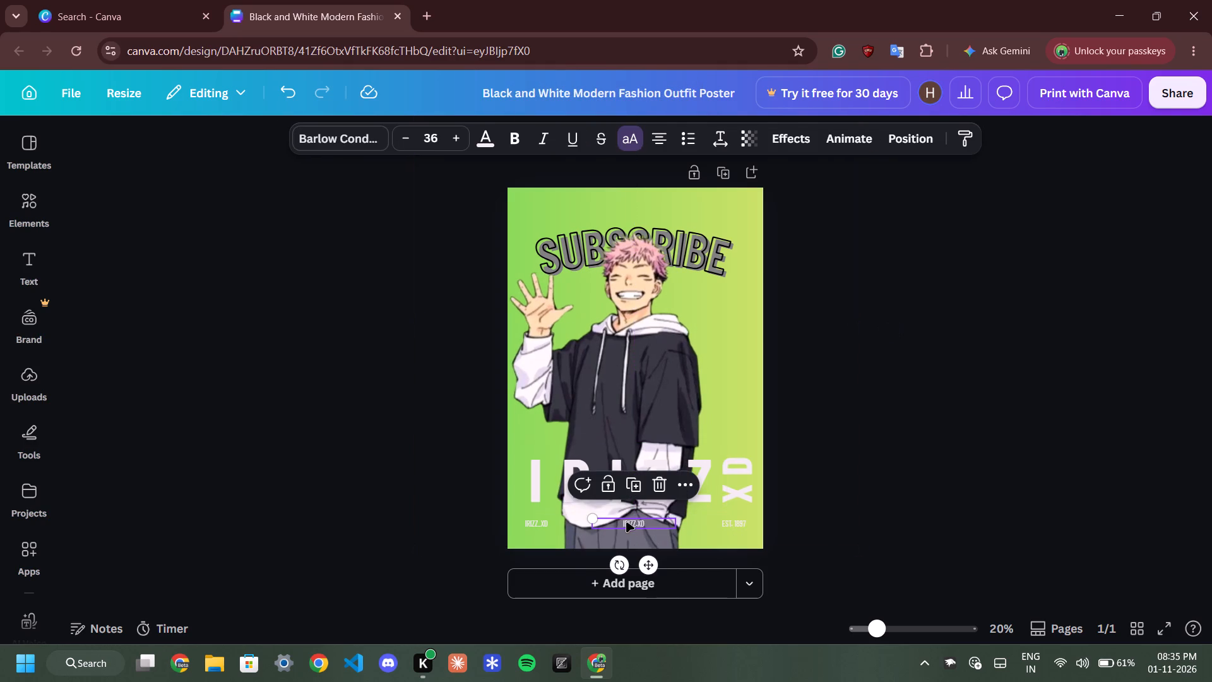
left_click(477, 143)
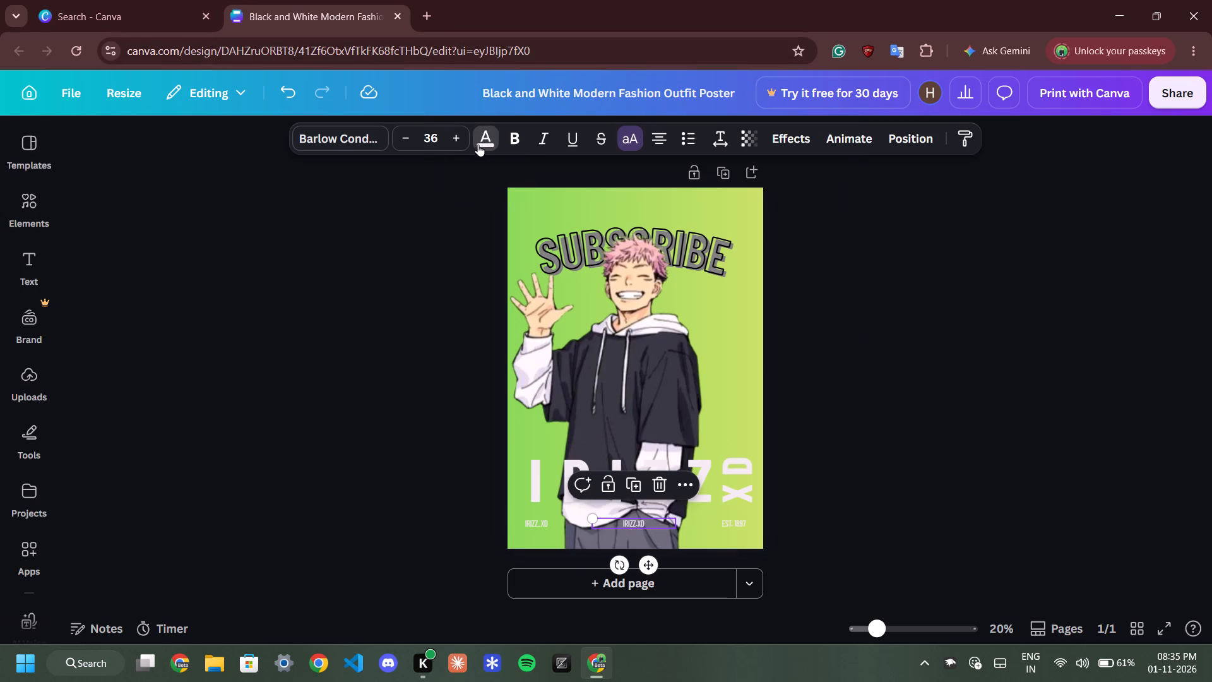
scroll(196, 491, "down", 1)
scroll(177, 603, "down", 2)
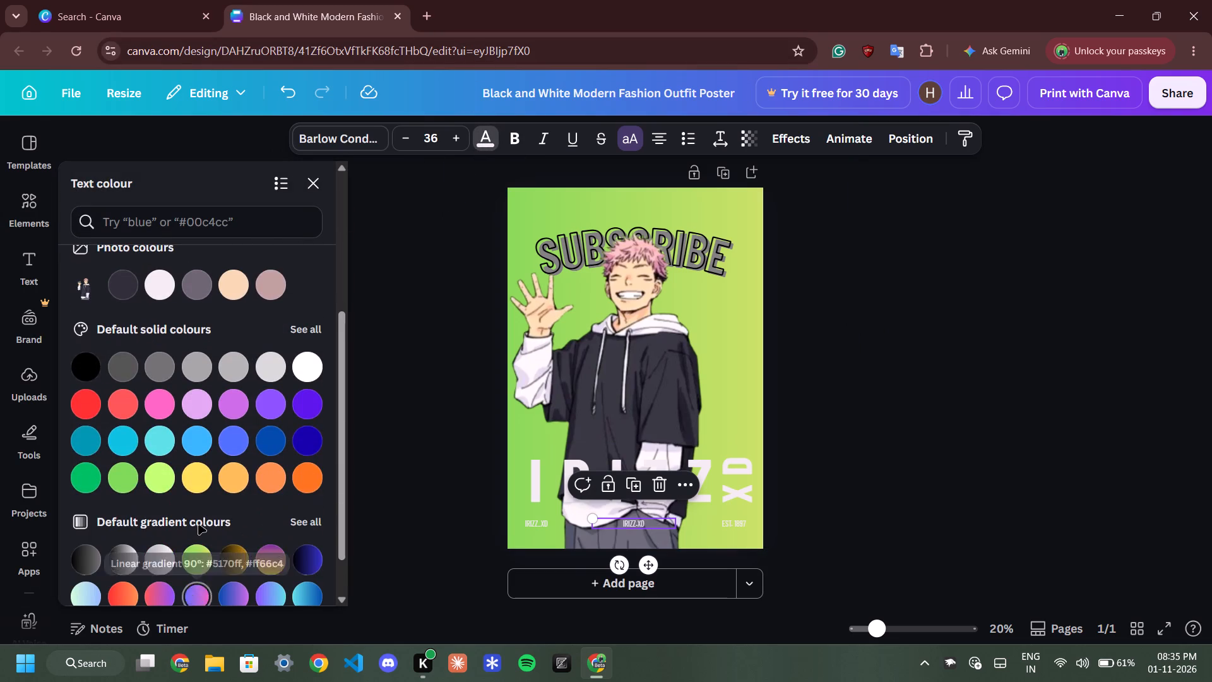
left_click(165, 364)
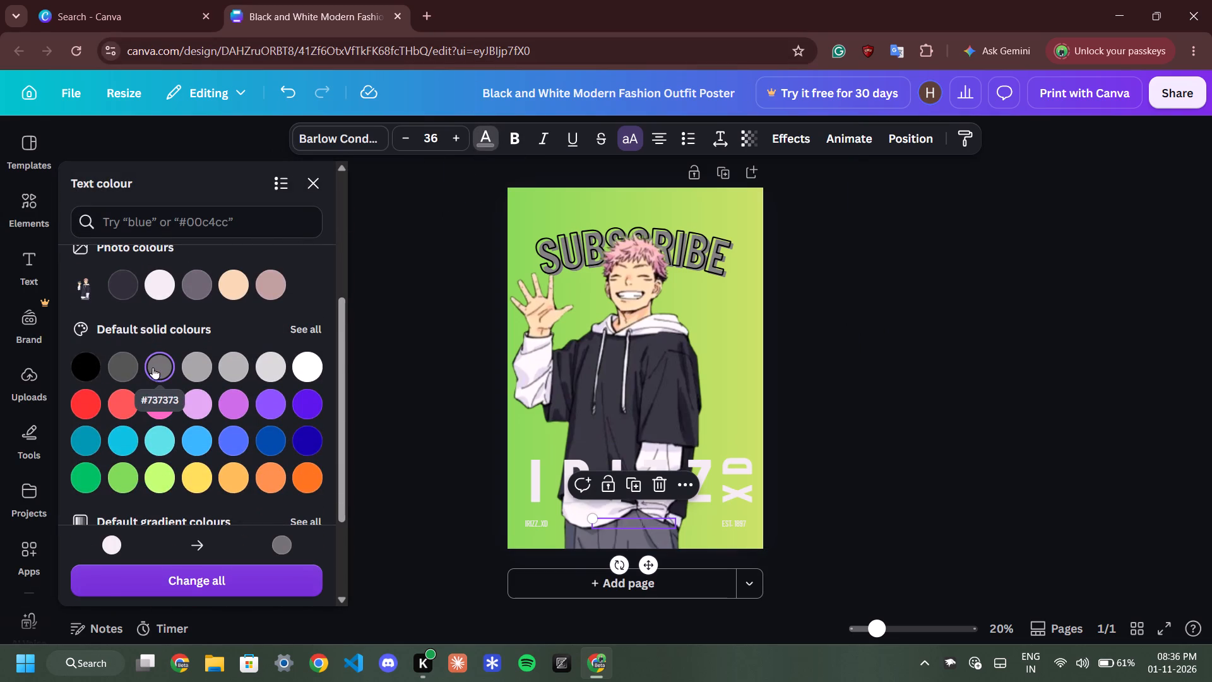
left_click(129, 367)
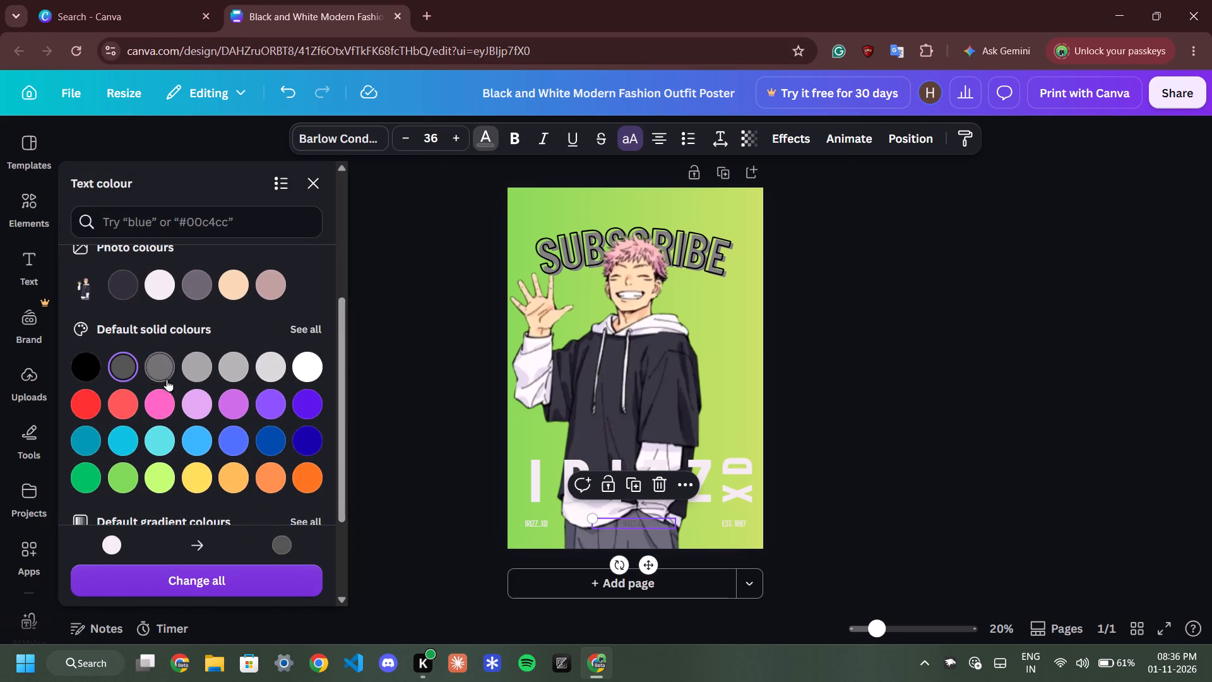
left_click(200, 368)
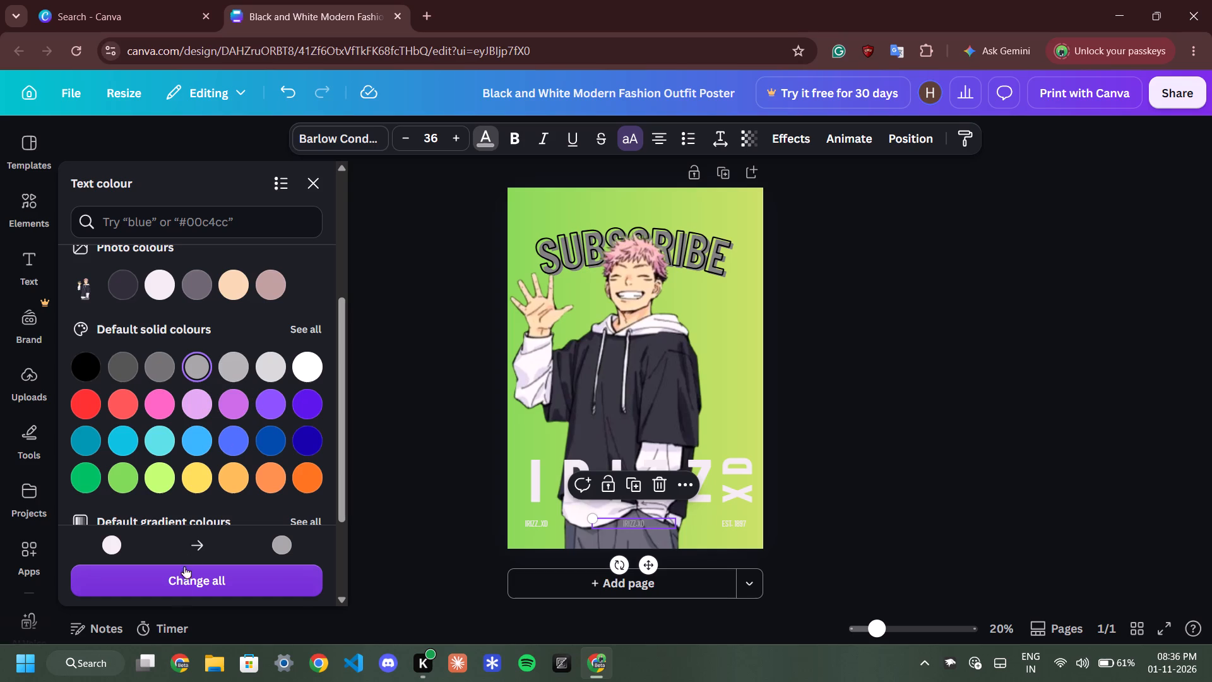
left_click(181, 585)
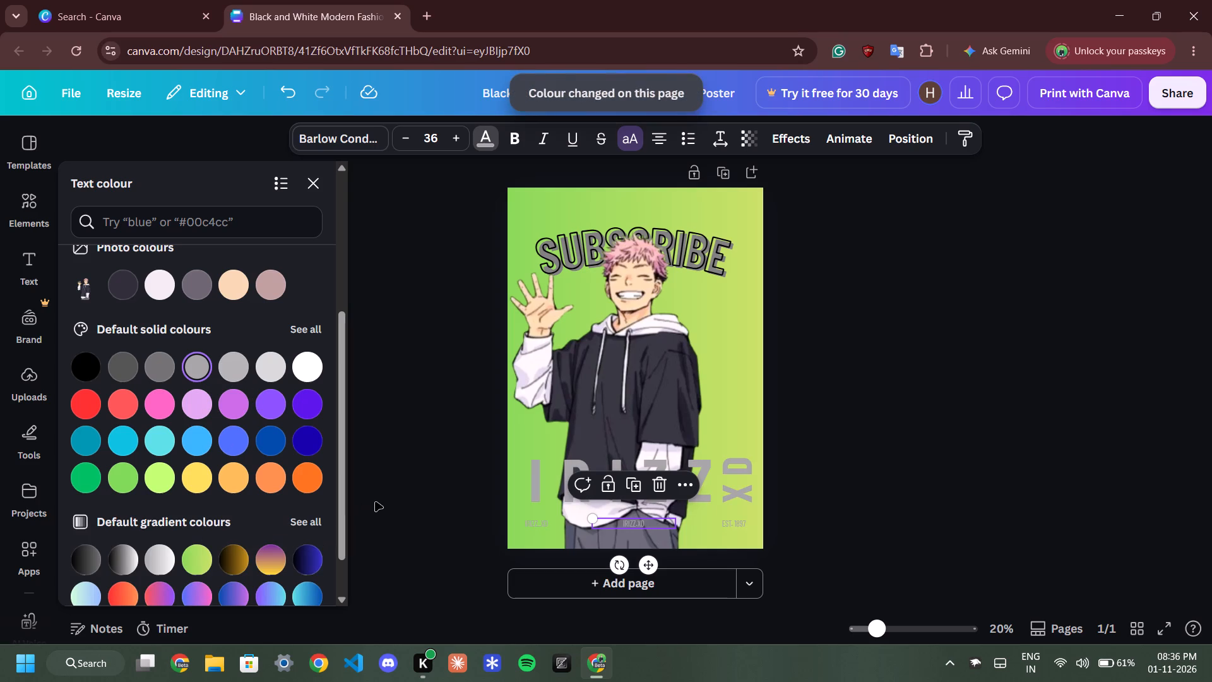
left_click(375, 501)
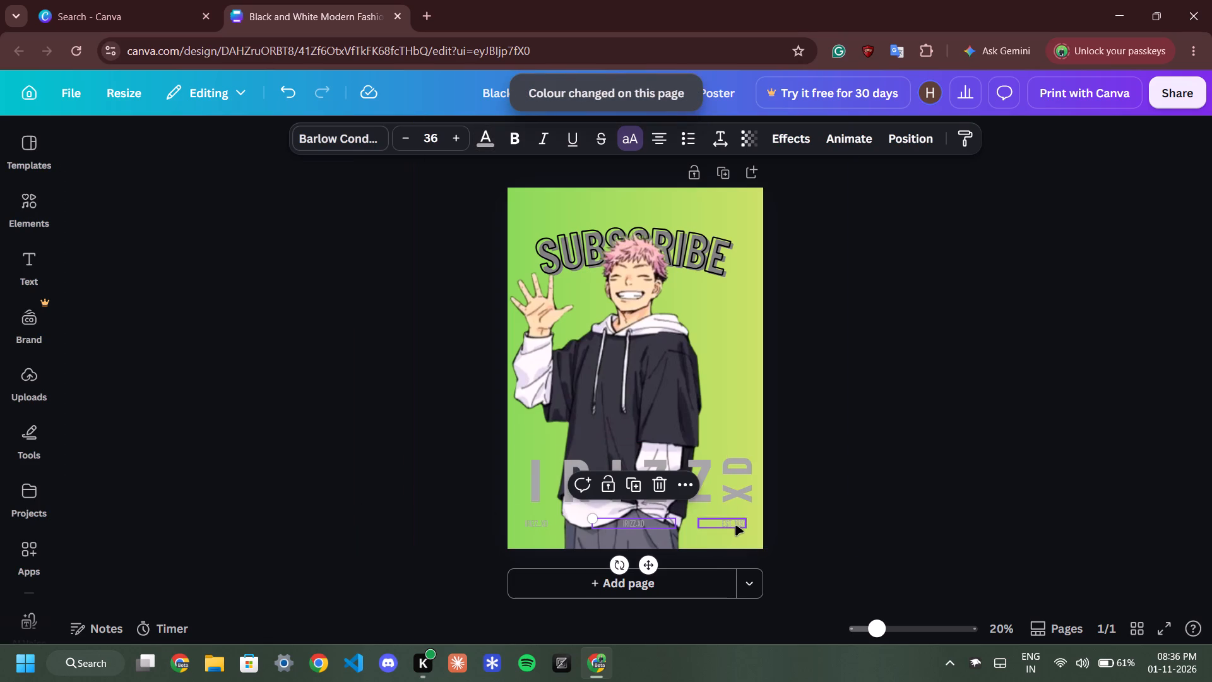
Remove the small EST. year text near the poster's bottom-right corner.
left_click(737, 524)
left_click(737, 524)
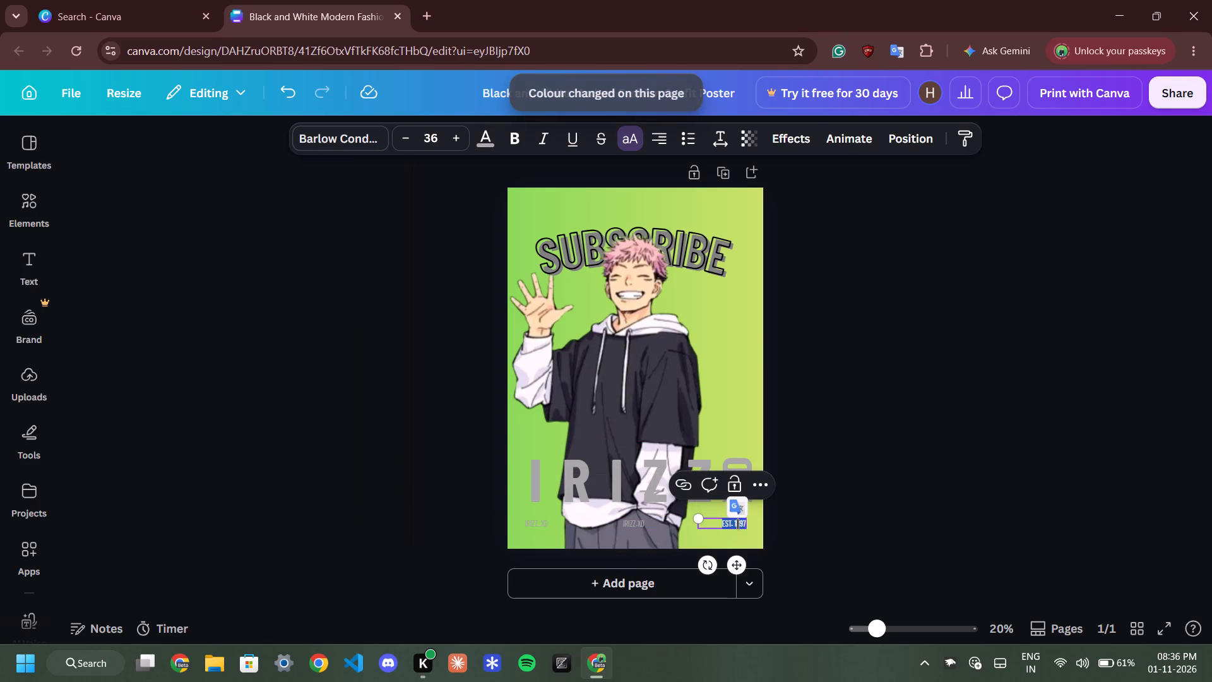
key("BackSpace")
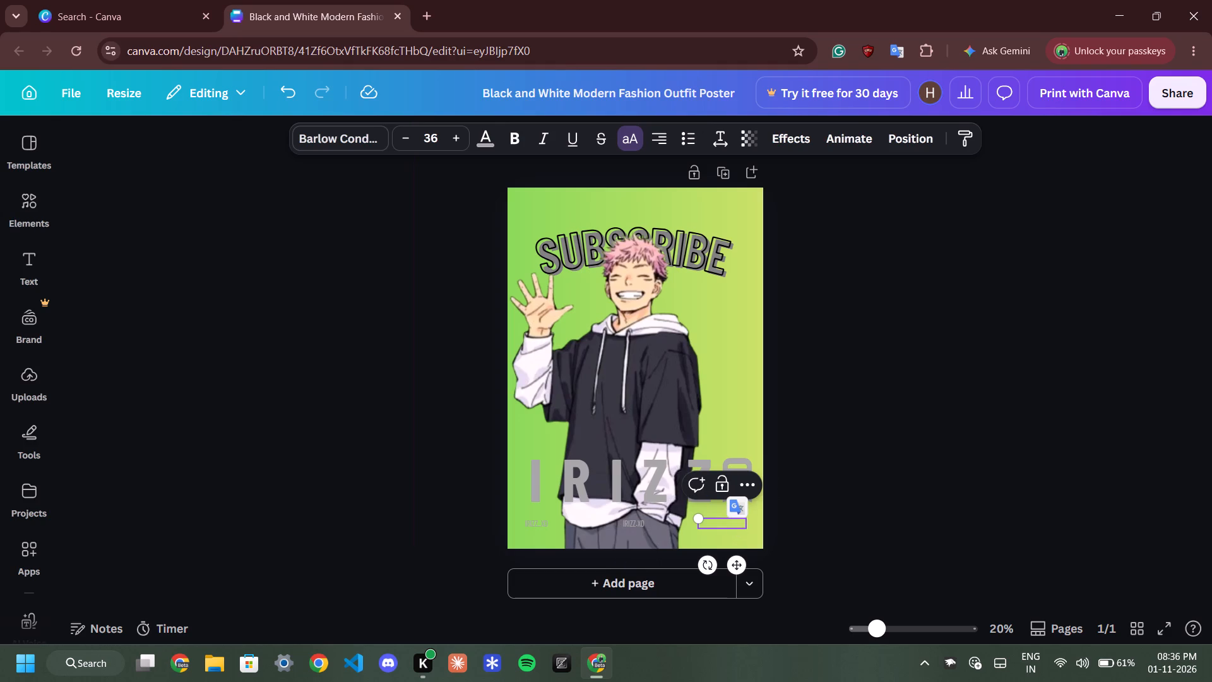
left_click(730, 519)
left_click(836, 523)
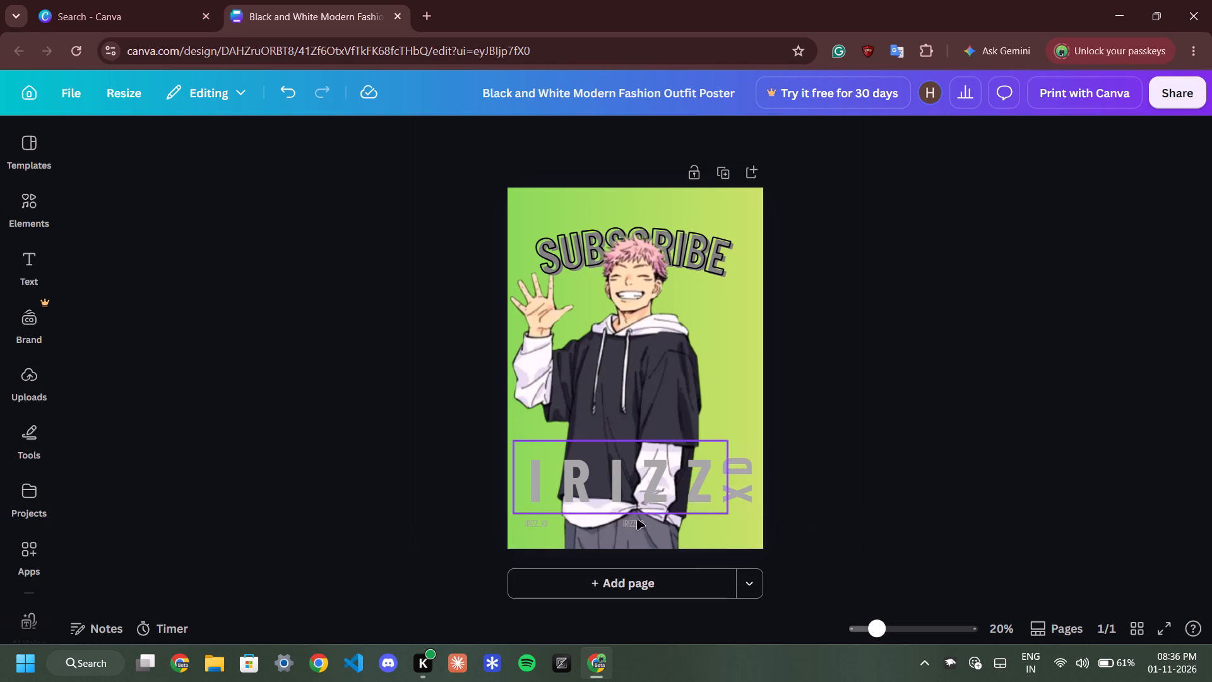
Move the small central irizz.xd handle to the poster's bottom-right corner, under the vertical XD and level with the left handle.
left_click(643, 523)
left_click_drag(643, 522, 715, 530)
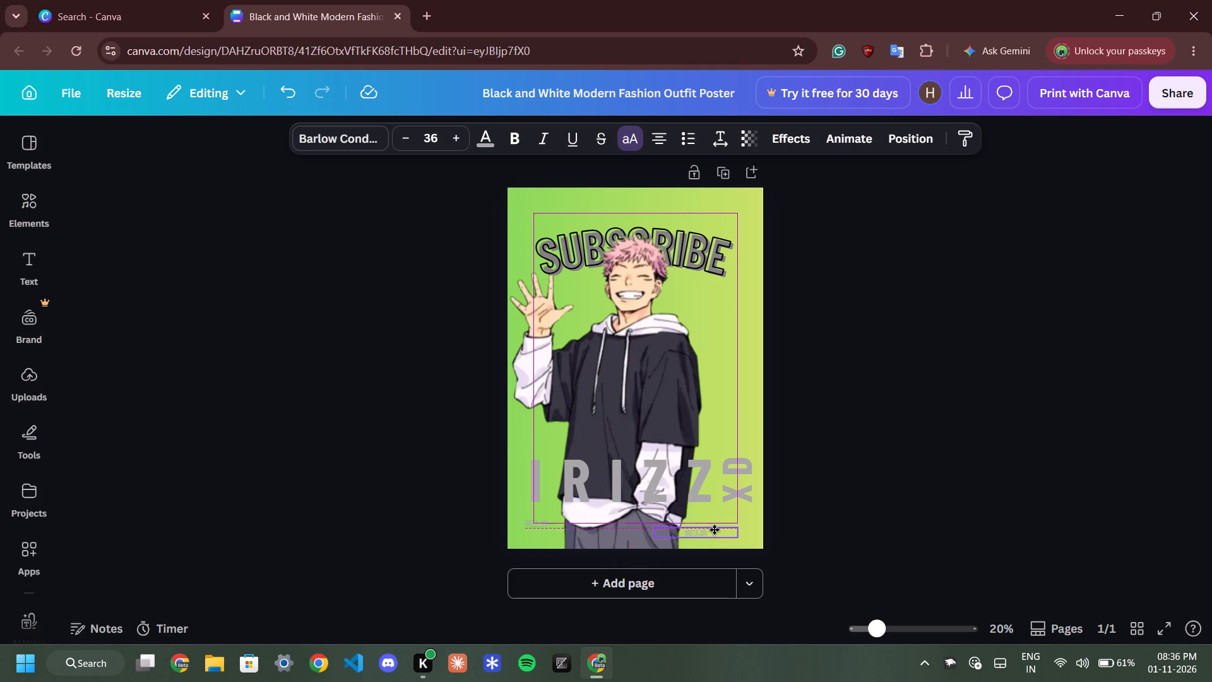
left_click_drag(715, 530, 735, 522)
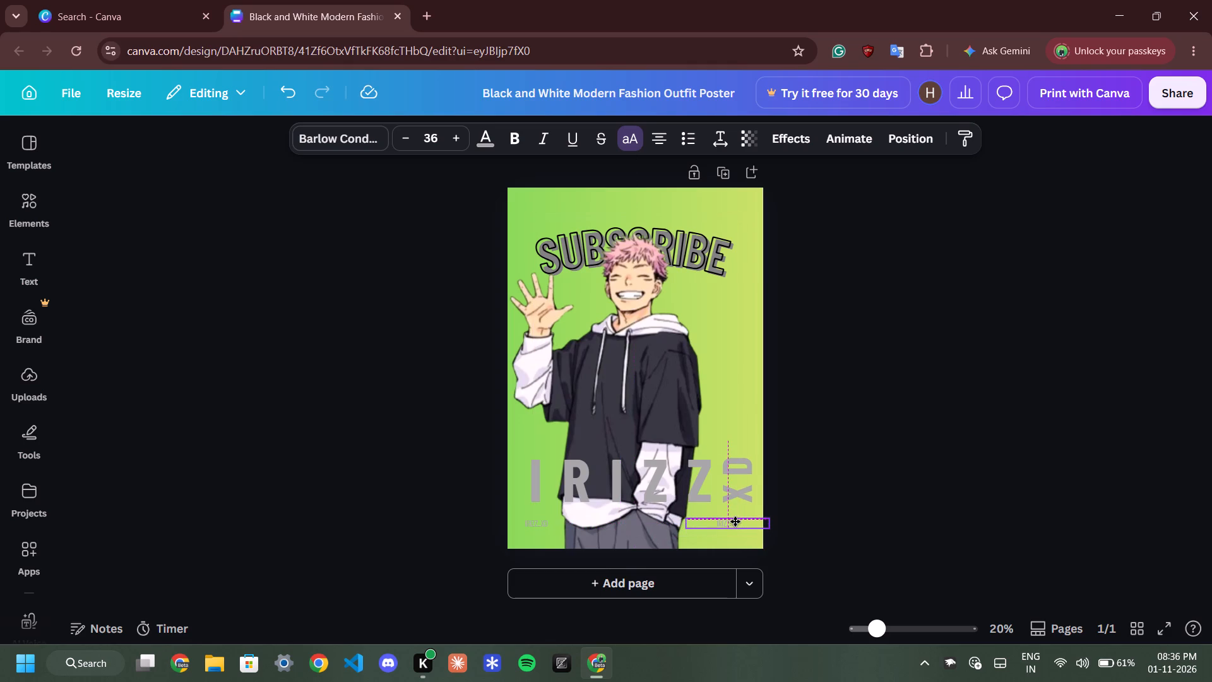
left_click_drag(735, 522, 735, 521)
left_click(847, 494)
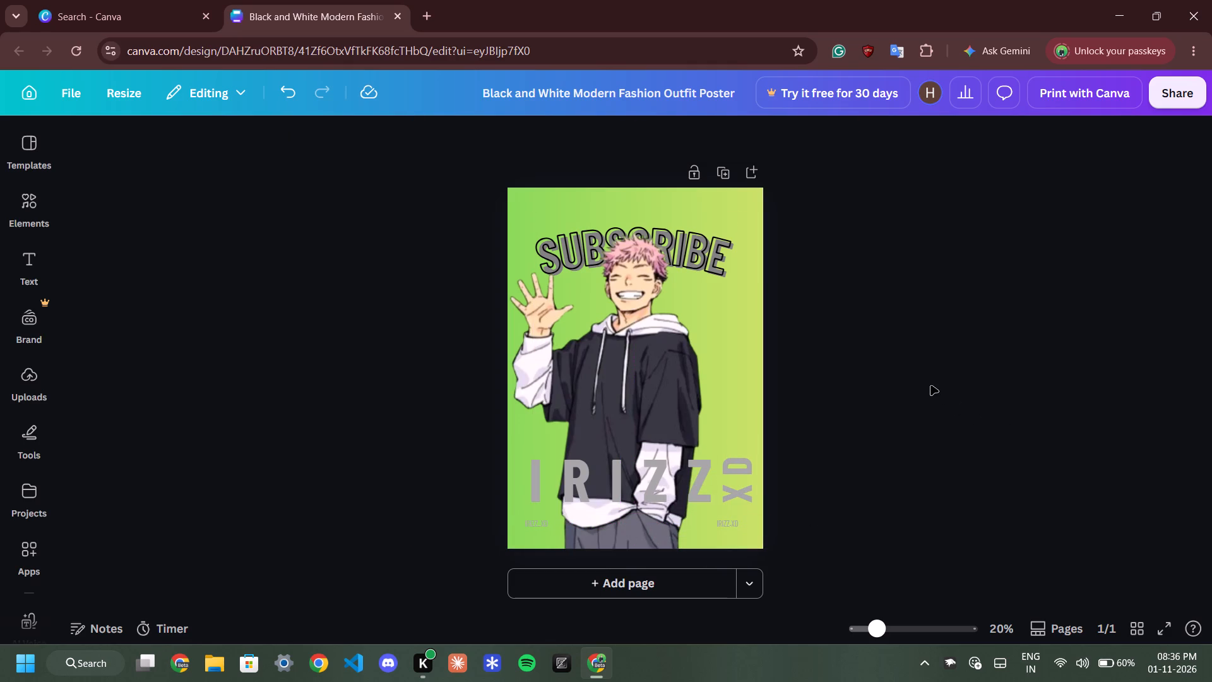
Shift the anime character slightly to the right, keeping its image edge on the poster's bottom.
left_click(653, 397)
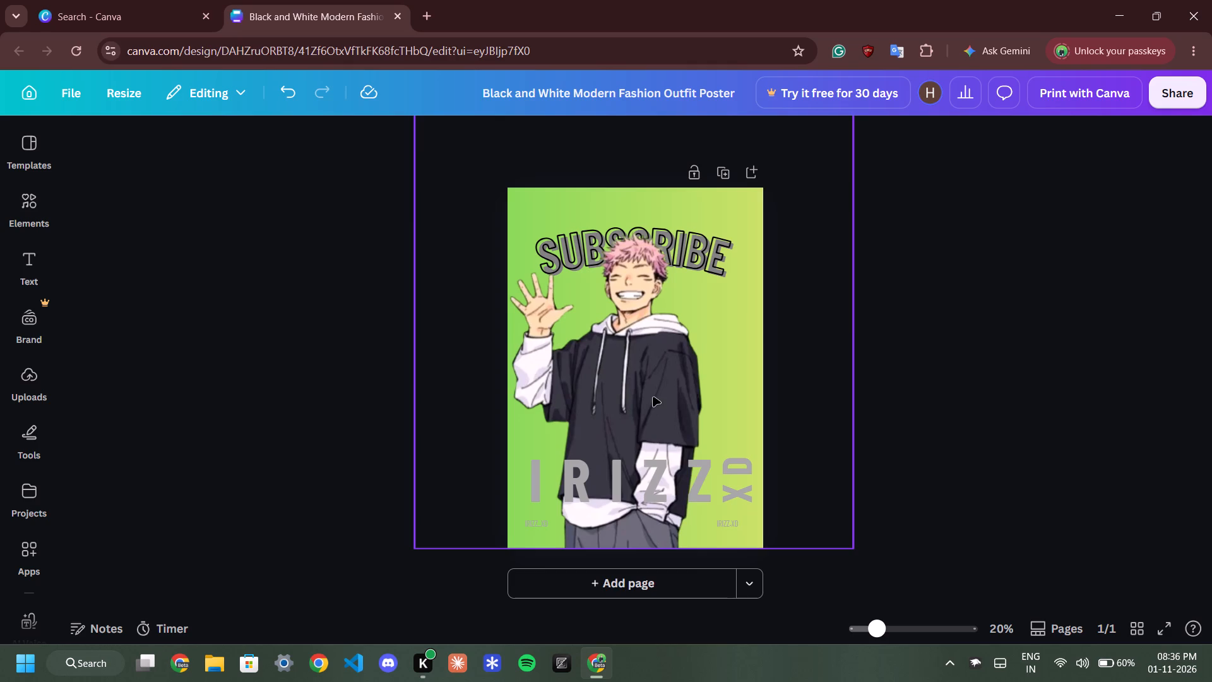
left_click_drag(653, 397, 662, 393)
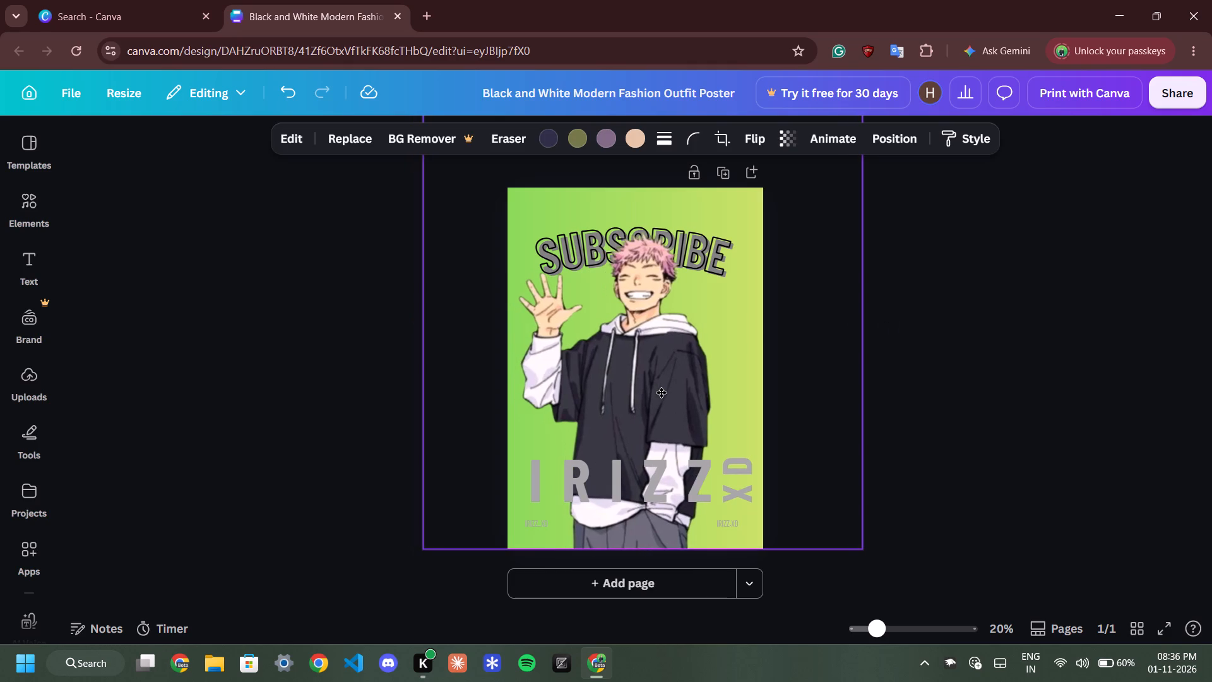
left_click_drag(662, 393, 660, 392)
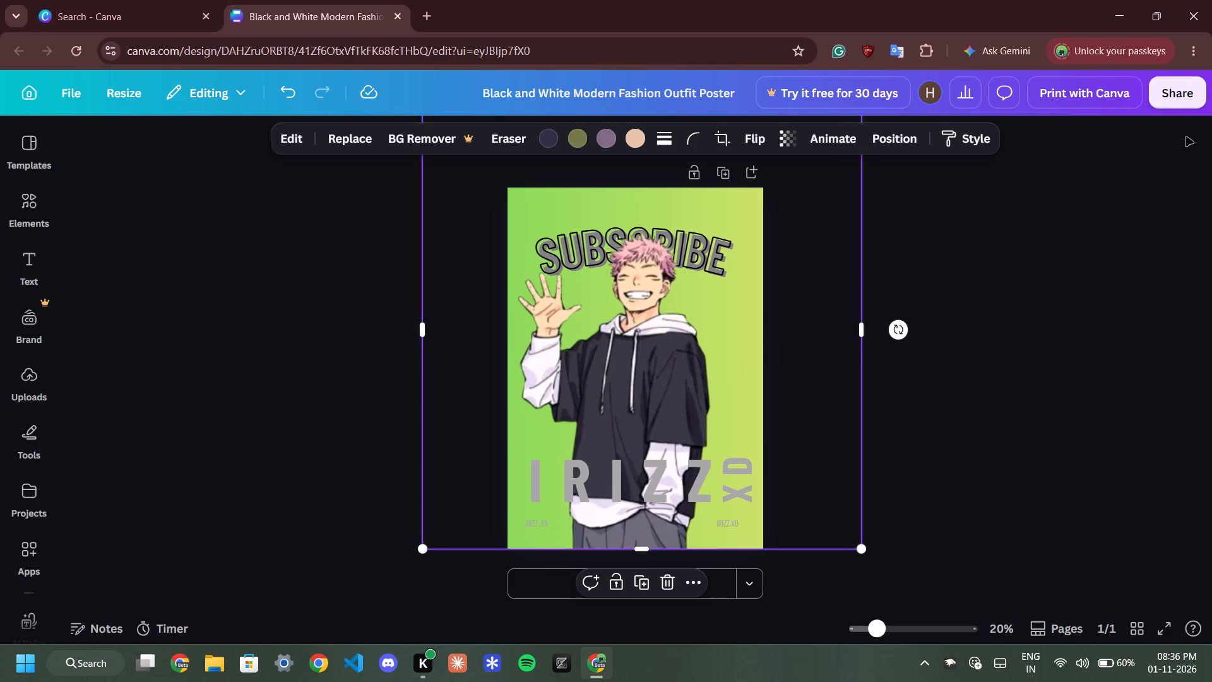
Download the poster as a PNG at 1,587 × 2,245 px with High quality.
left_click(1180, 92)
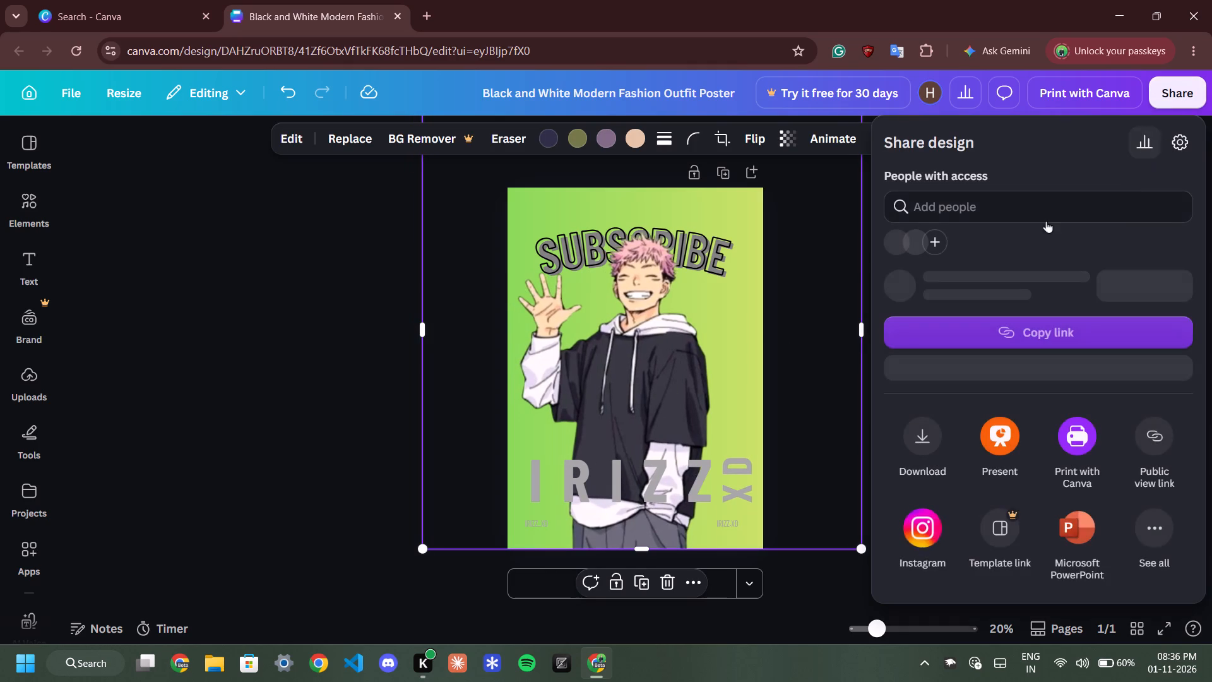
left_click(921, 470)
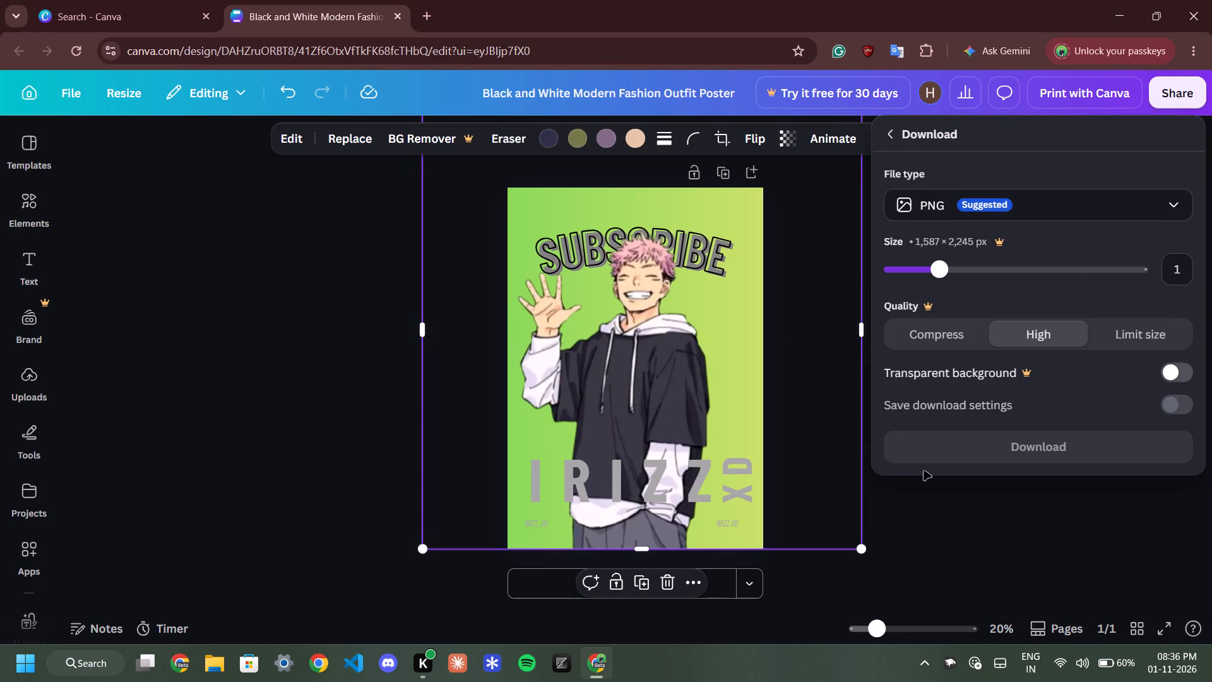
left_click(1001, 448)
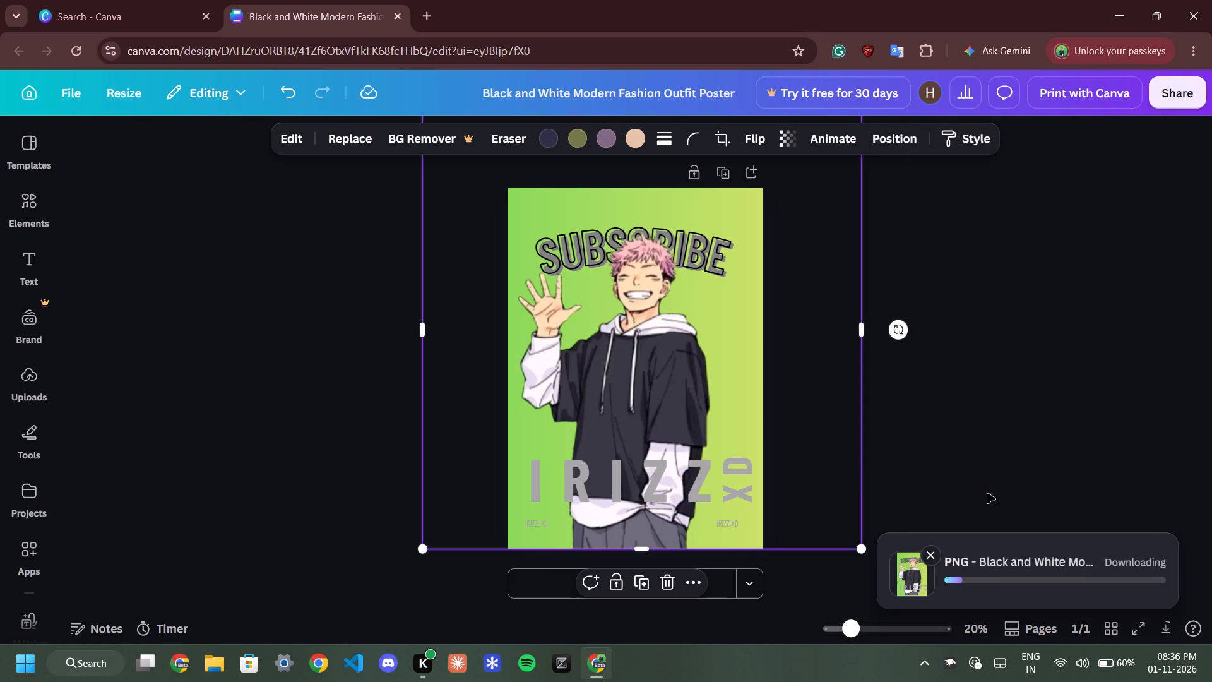
left_click(1024, 429)
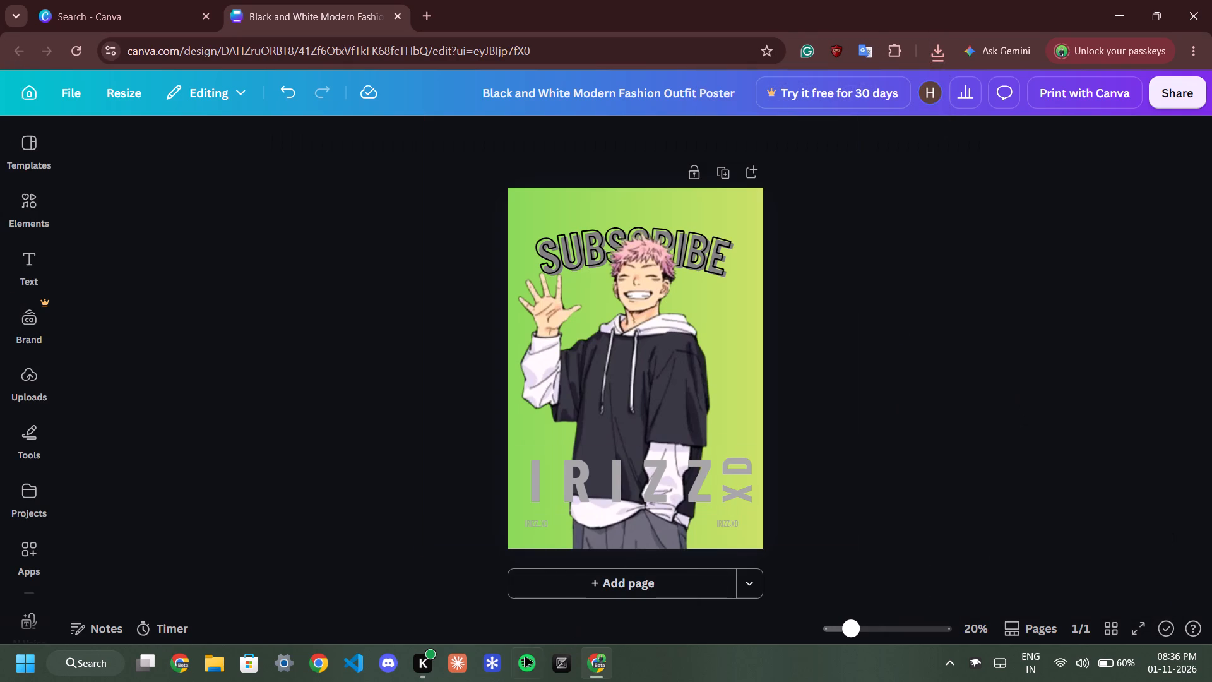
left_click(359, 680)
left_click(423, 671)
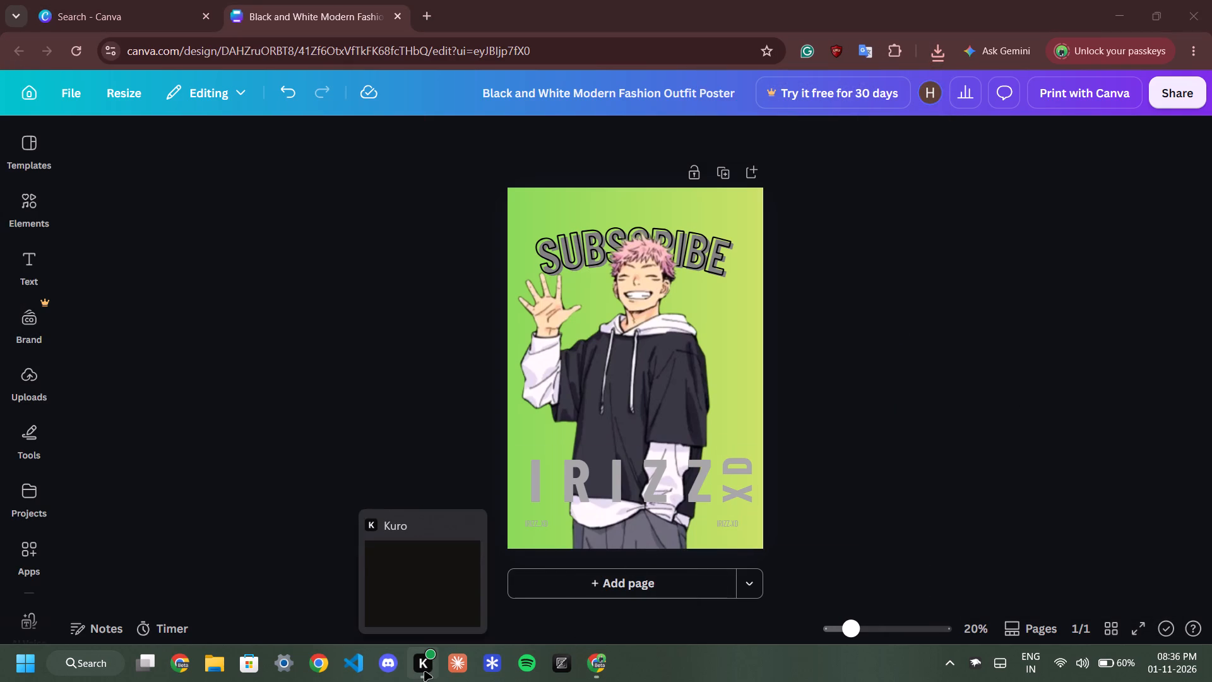